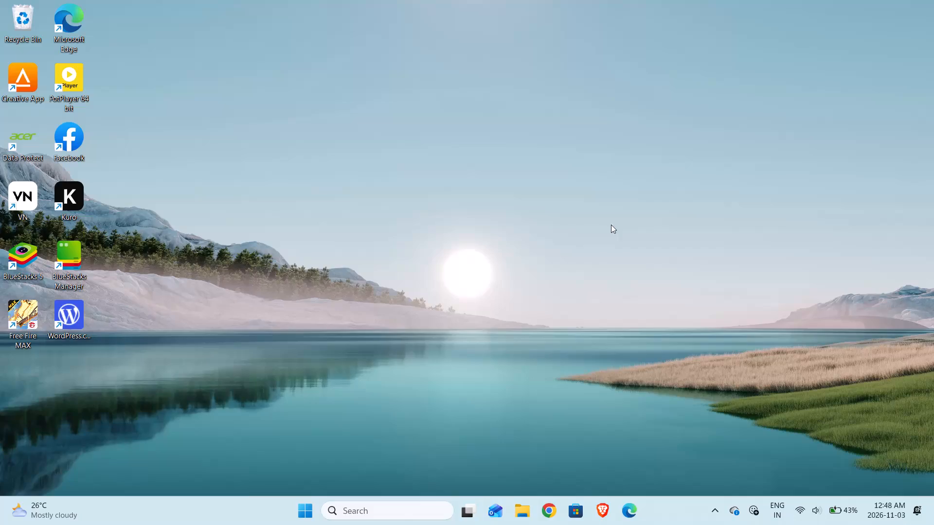
Launch the VN video editor in a maximised window, minimise it, and dismiss the version update window.
double_click(32, 189)
double_click(31, 202)
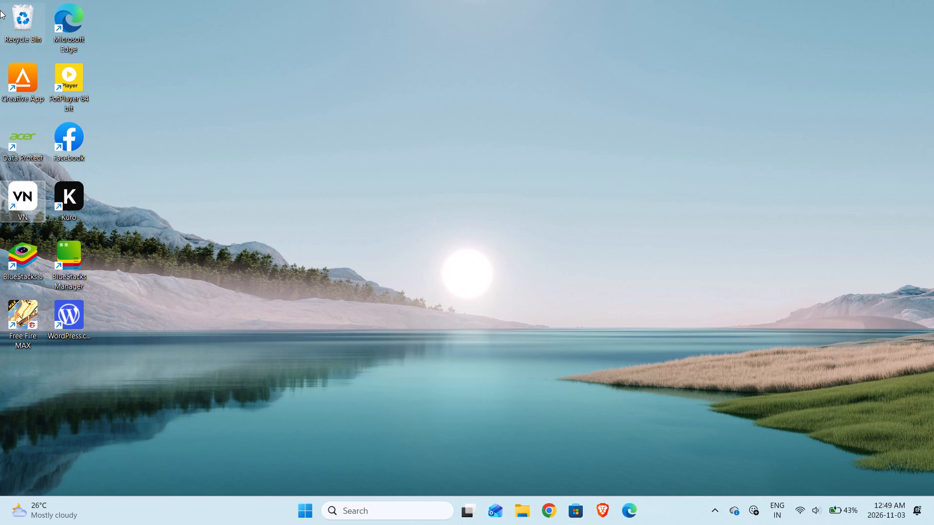
double_click(21, 194)
double_click(23, 196)
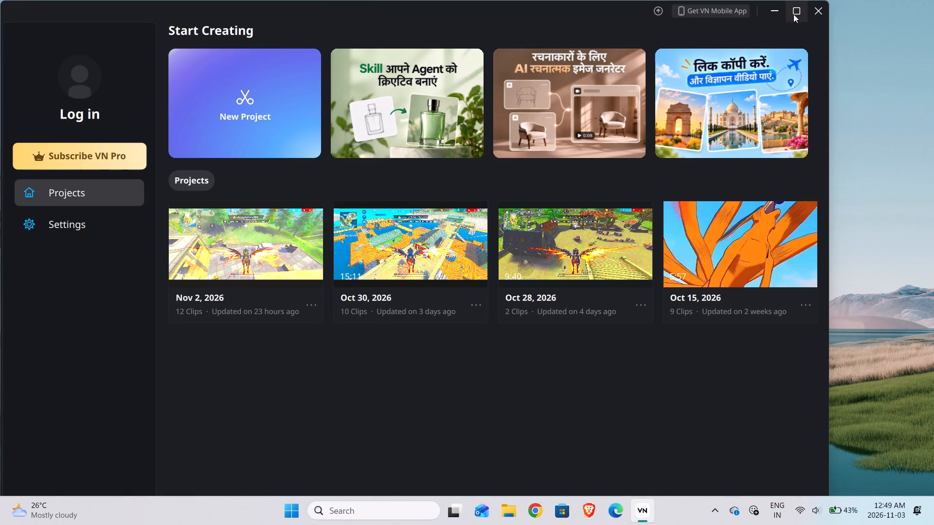
left_click(793, 14)
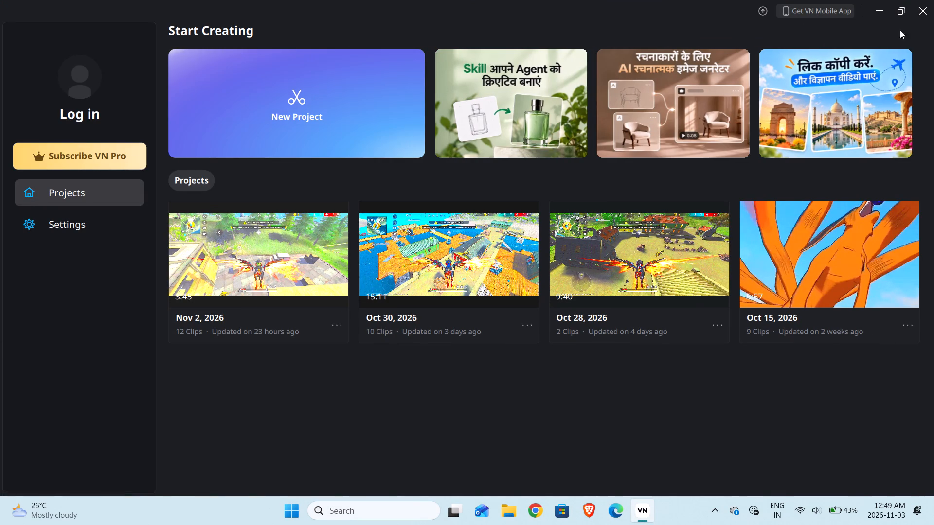
left_click(877, 11)
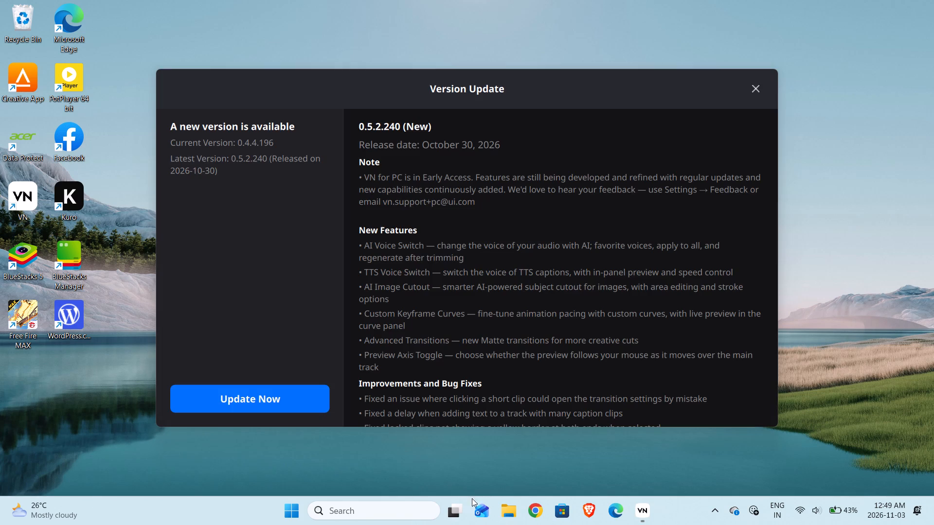
left_click(757, 92)
Switch to File Explorer and look through the files in the Downloads folder.
left_click(508, 513)
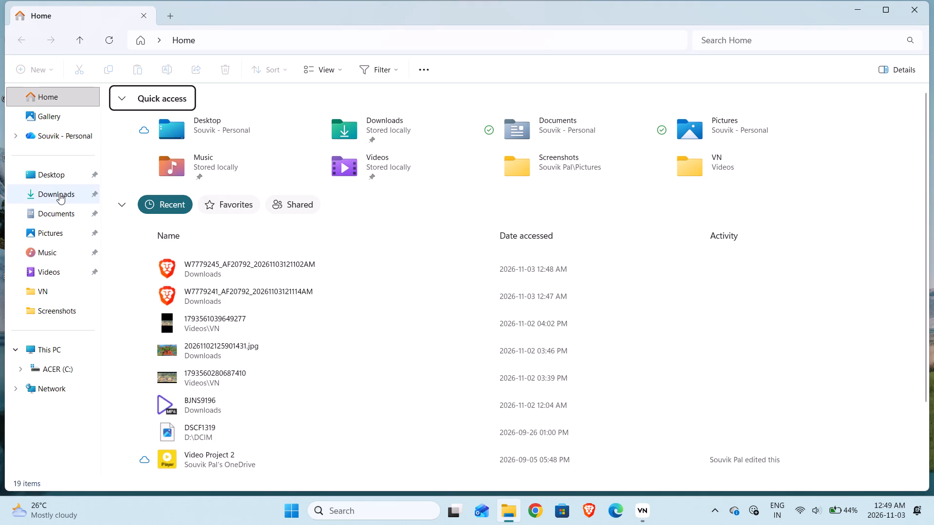
left_click(59, 193)
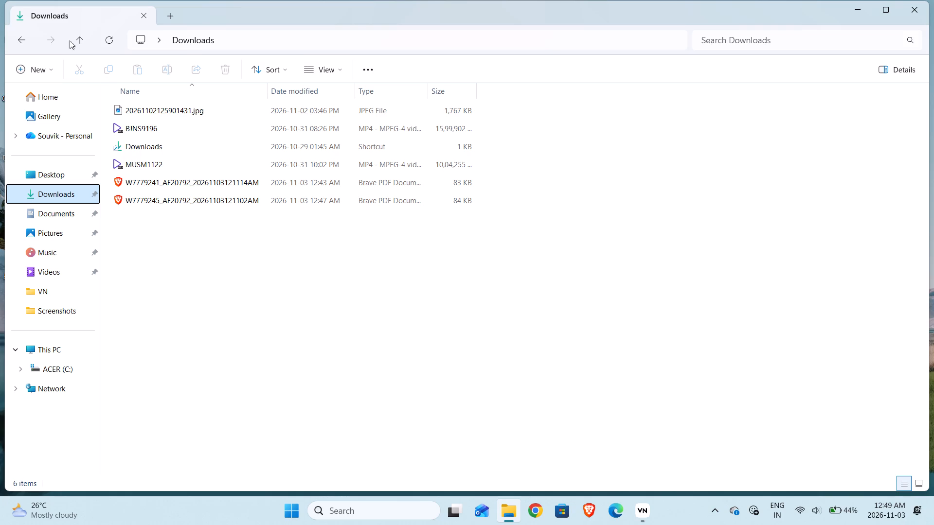
Switch back to the VN editor and start a new project.
left_click(643, 514)
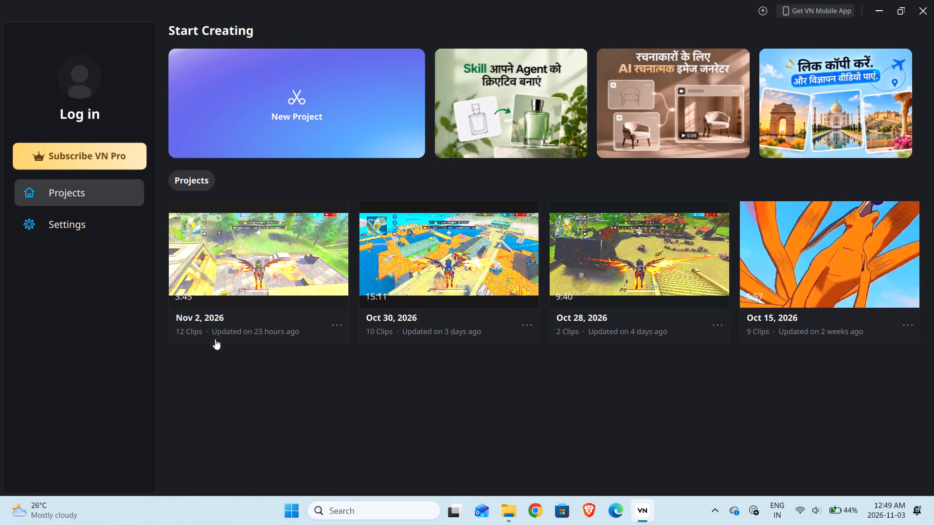
left_click(294, 100)
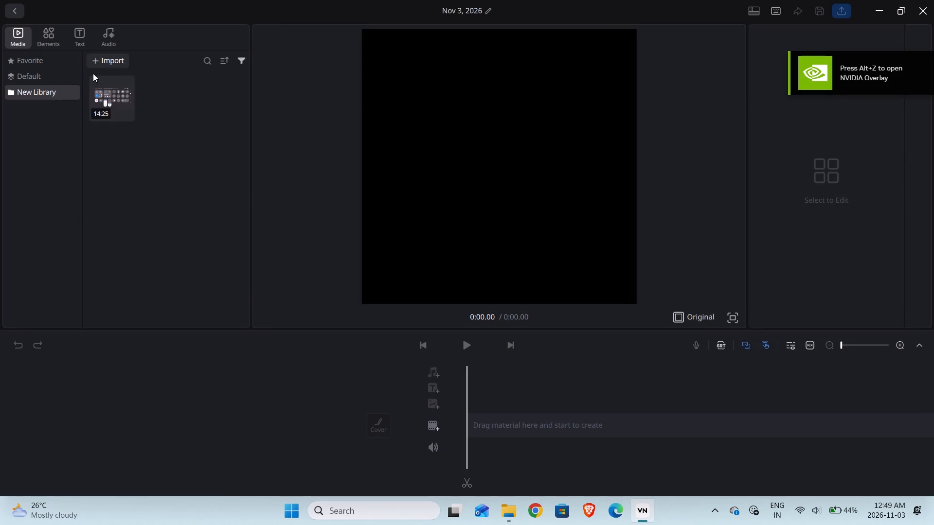
Delete the old 14:25 video from the project's New Library media.
right_click_drag(108, 96, 94, 101)
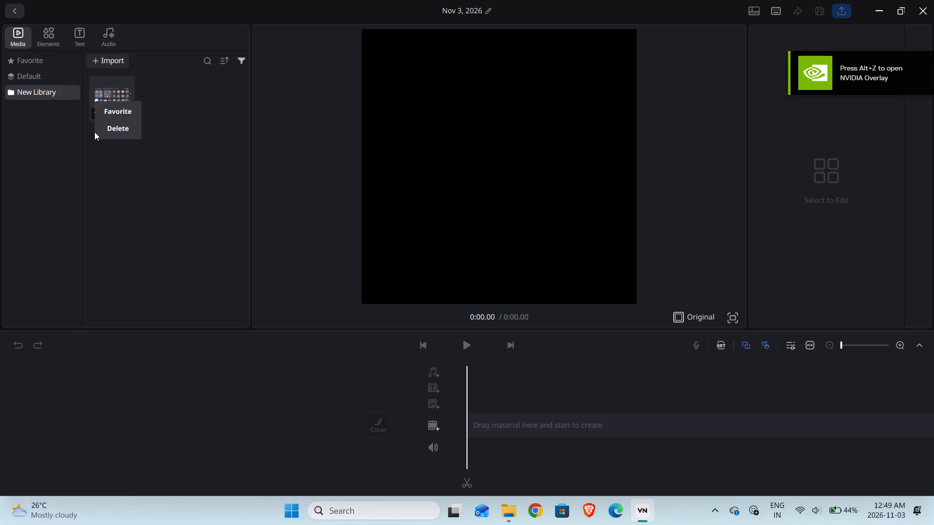
left_click(107, 132)
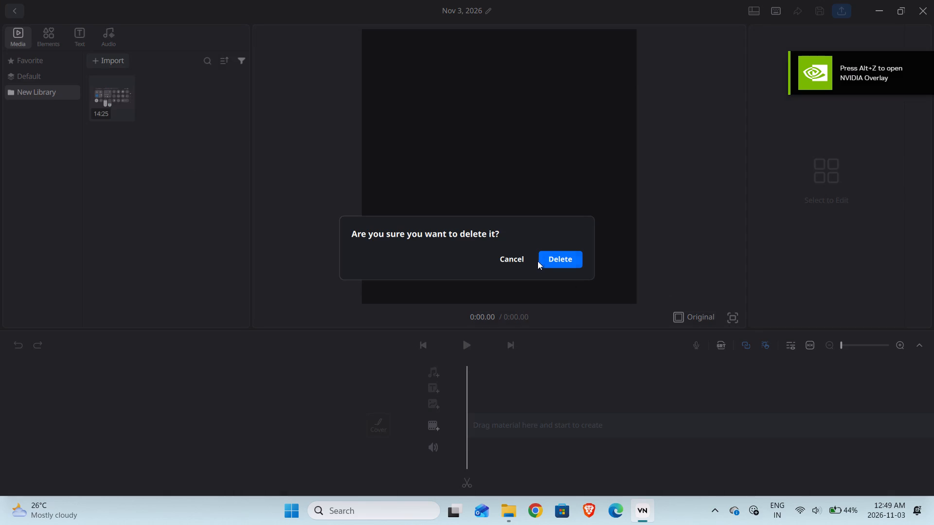
left_click(539, 256)
Import the video MUSM1122 from the Downloads folder into the media library.
left_click(102, 62)
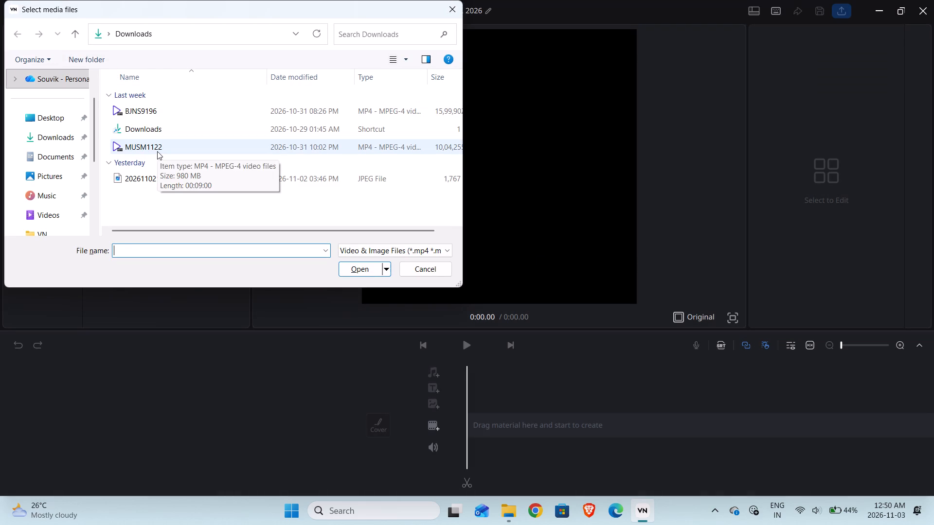
left_click(157, 151)
left_click(360, 268)
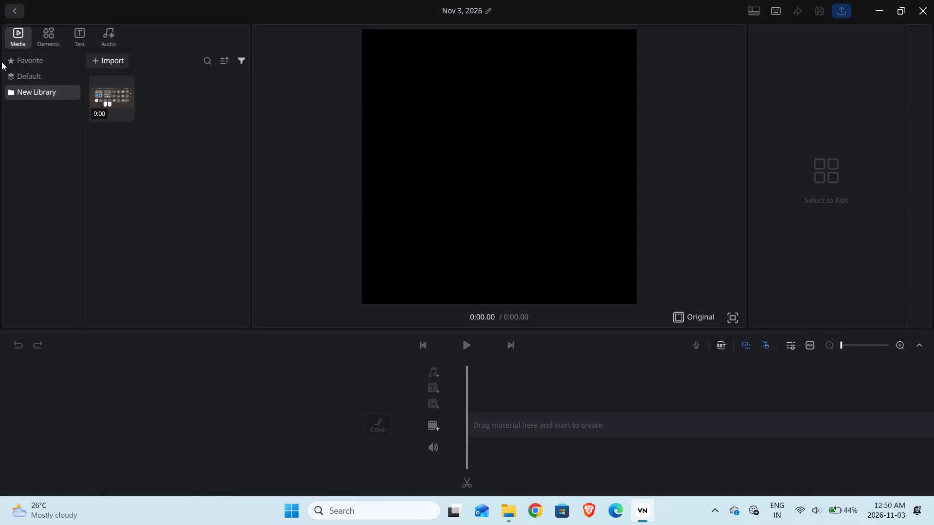
Place the imported 9:00 gameplay video on the empty main track at the start of the timeline.
left_click_drag(113, 99, 460, 406)
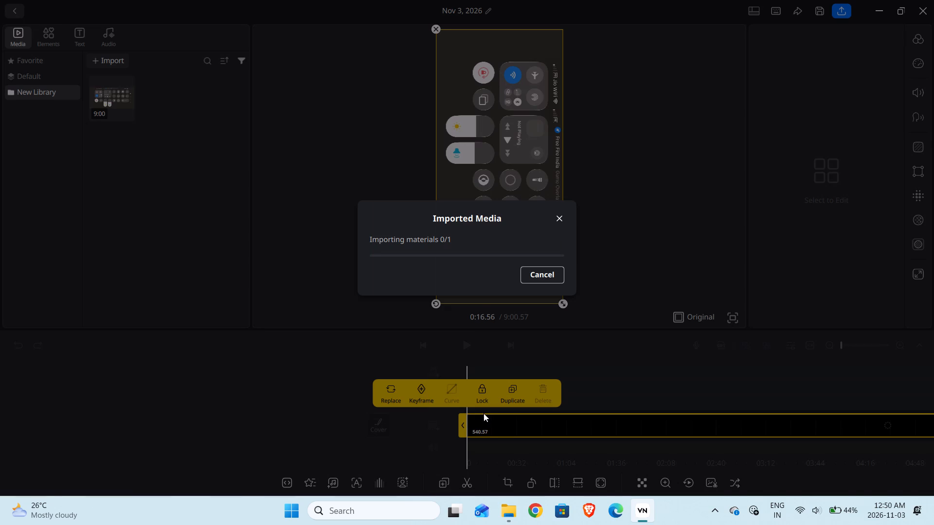
left_click(589, 371)
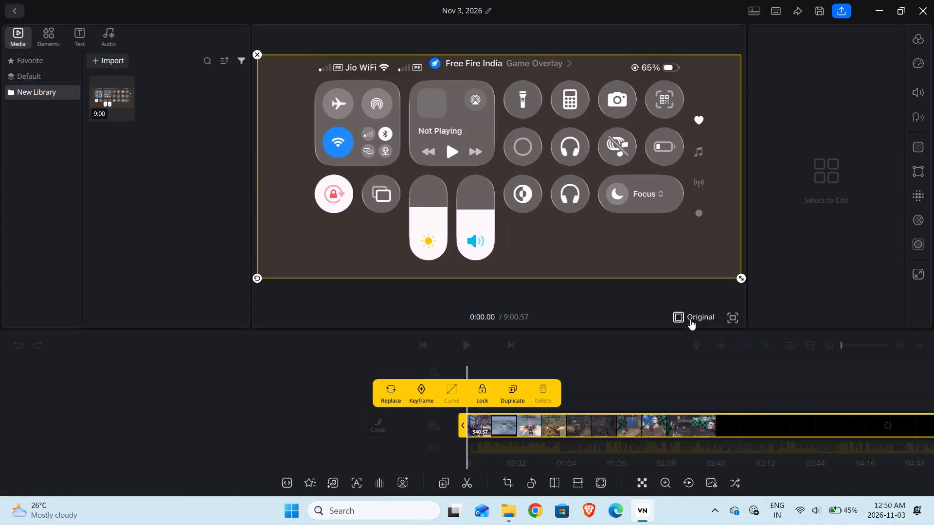
Set the project's aspect ratio to 16:9.
left_click(690, 319)
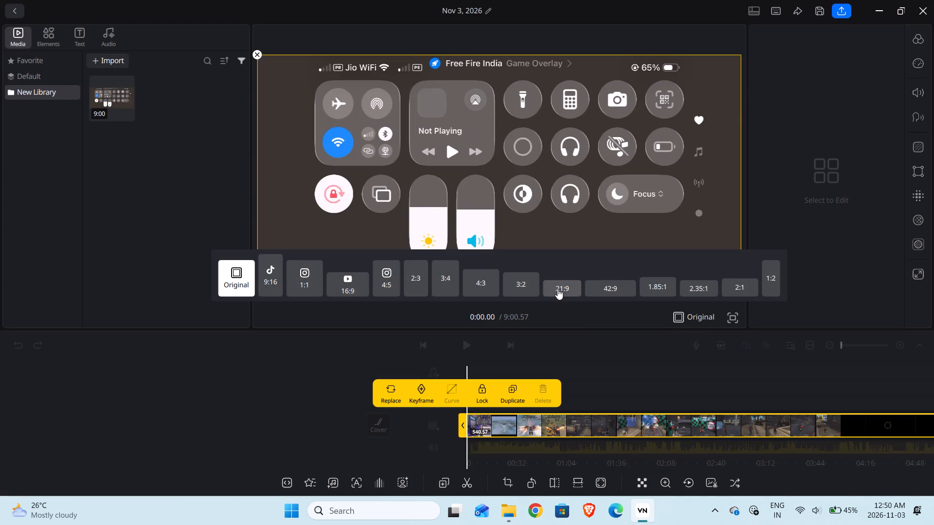
left_click(345, 286)
left_click(316, 383)
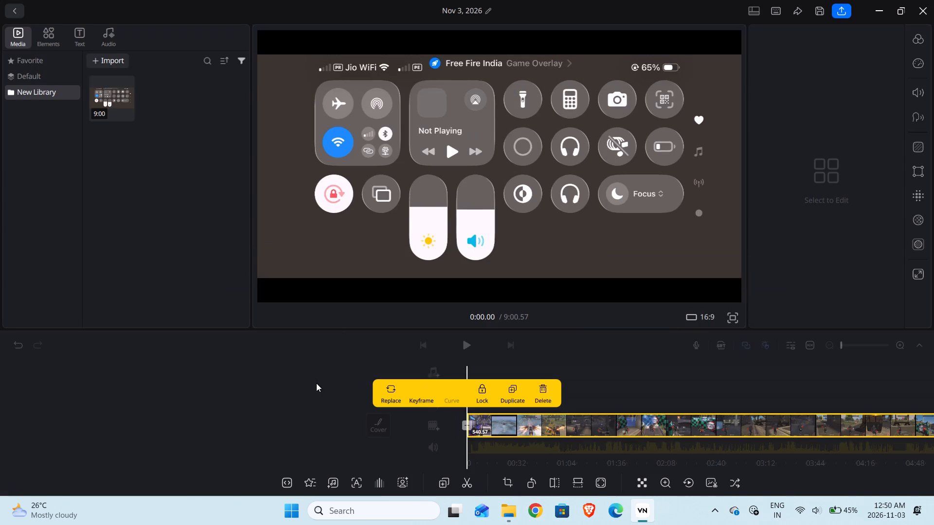
Find the character's landing by scrubbing and playing, and trim off the footage before about 0:57.89.
left_click_drag(558, 362, 429, 369)
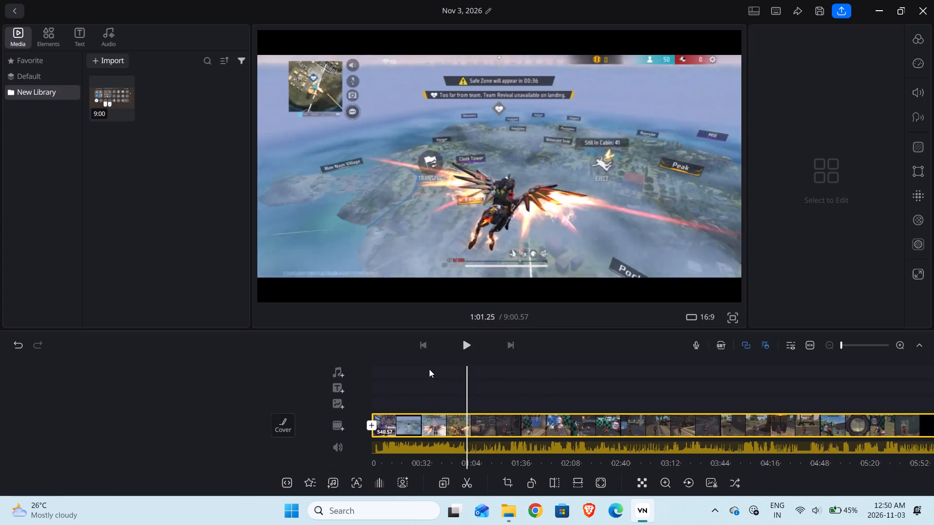
left_click_drag(429, 369, 441, 367)
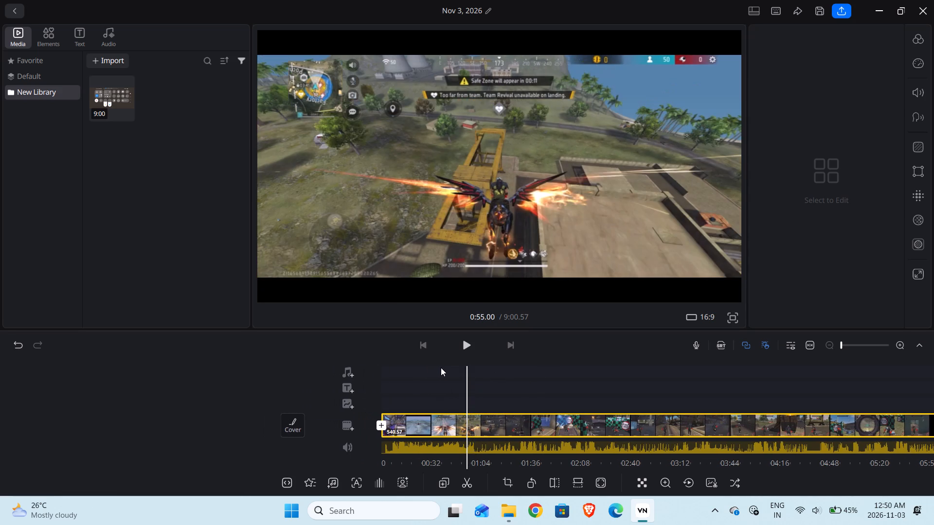
left_click_drag(441, 367, 437, 368)
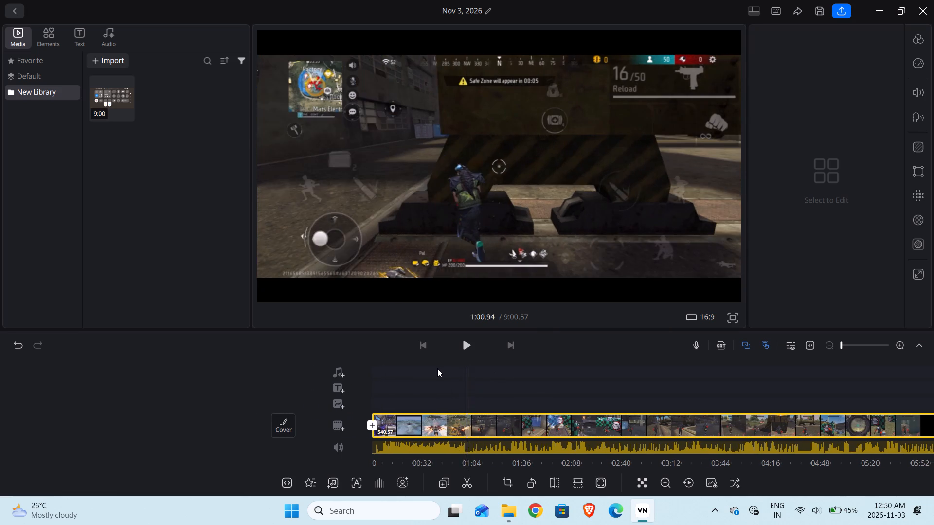
left_click_drag(437, 368, 443, 371)
left_click(468, 354)
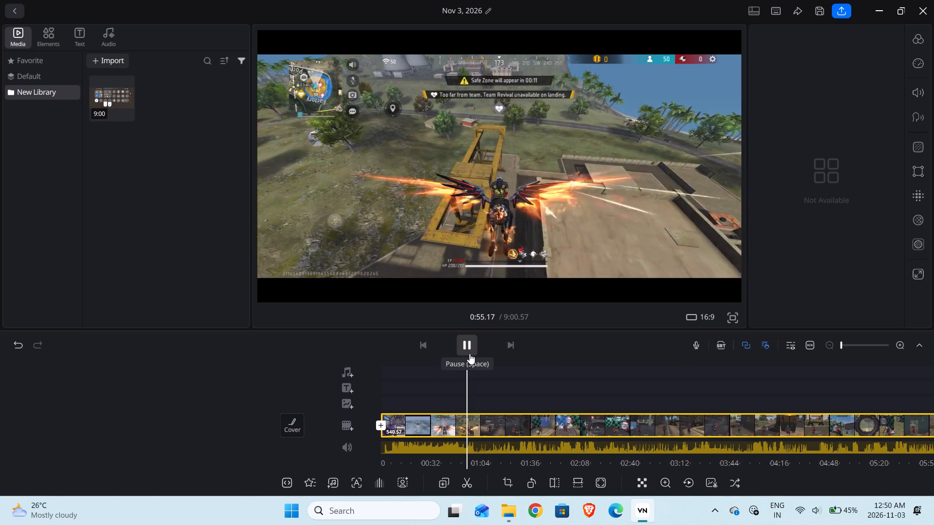
left_click(469, 353)
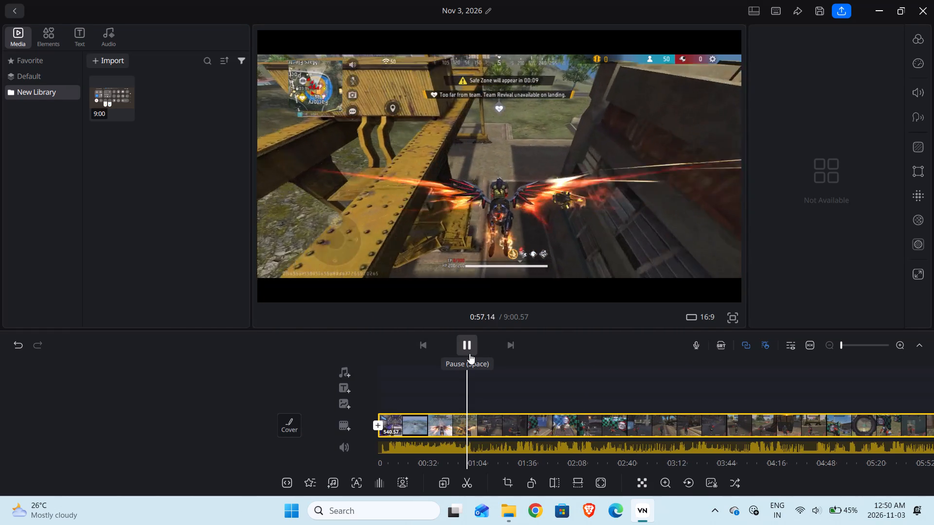
left_click(469, 353)
left_click(469, 353)
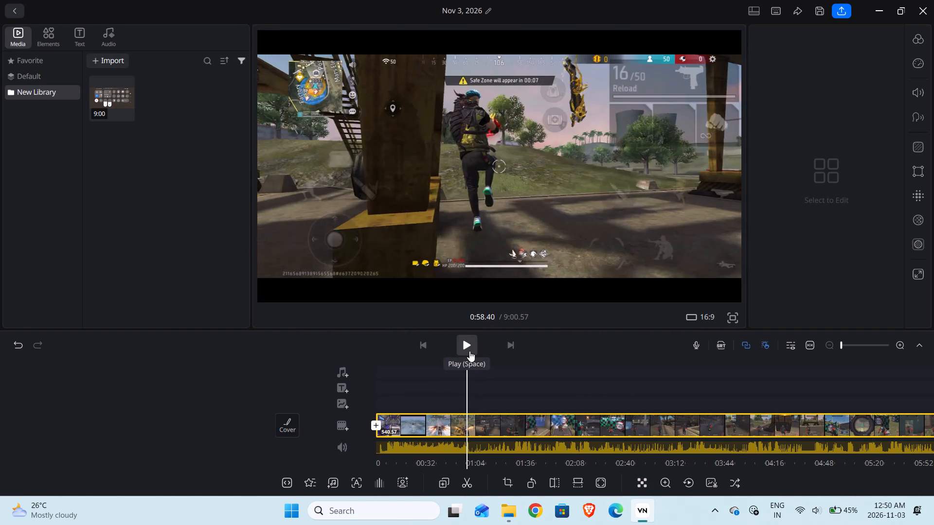
left_click_drag(470, 384, 480, 389)
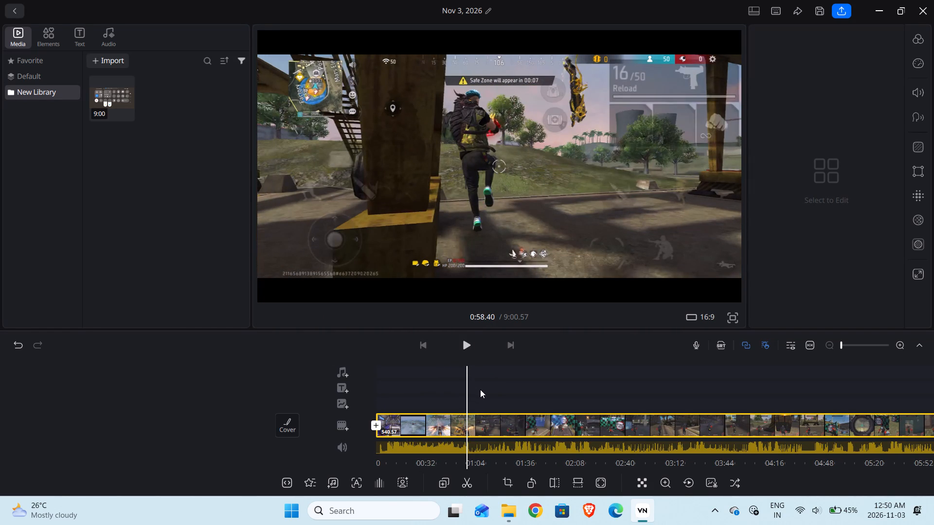
left_click_drag(480, 389, 481, 395)
left_click_drag(474, 393, 486, 403)
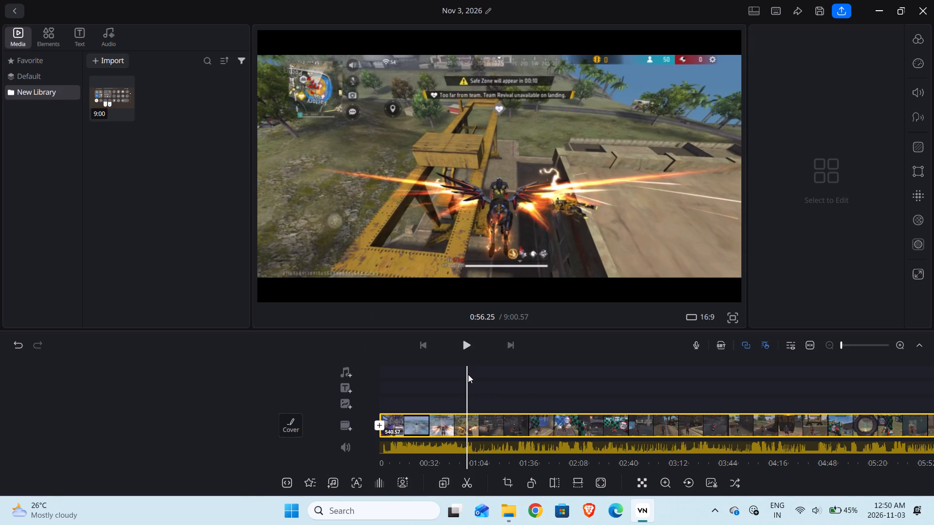
left_click(466, 345)
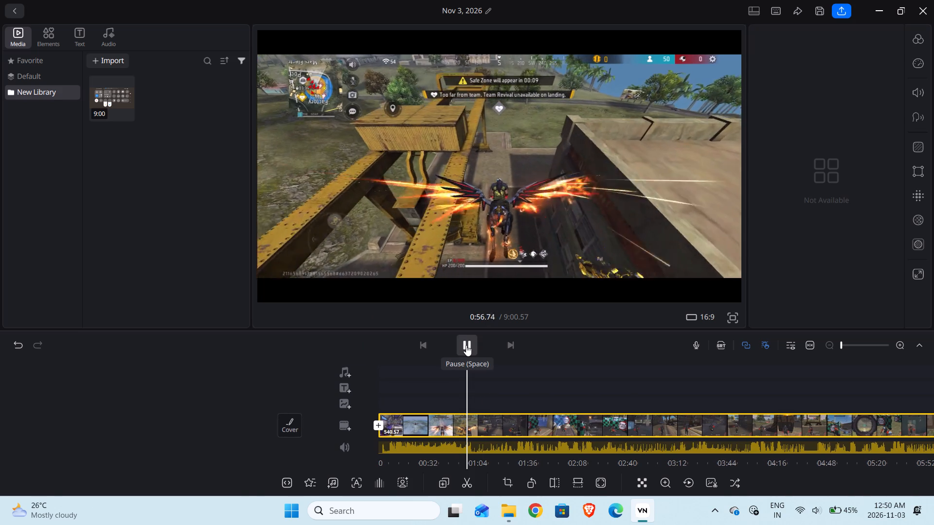
left_click(466, 345)
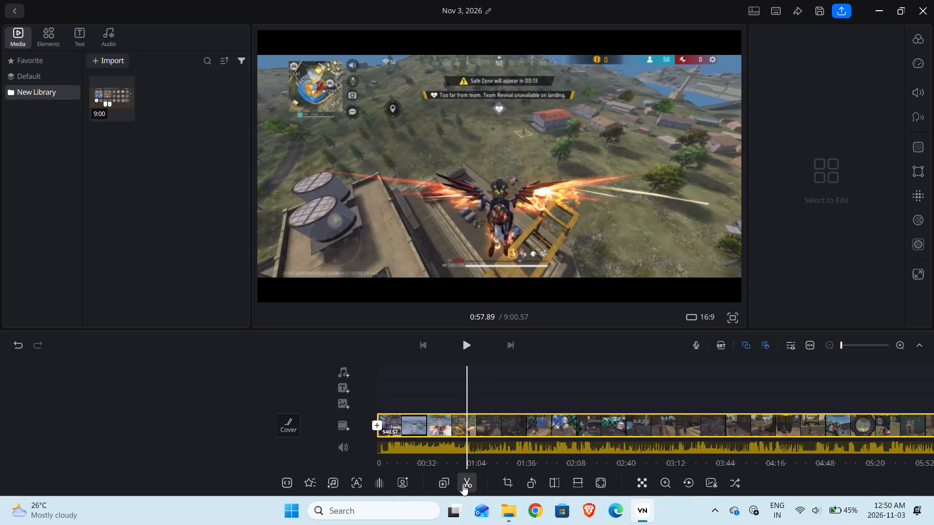
left_click(465, 486)
left_click(493, 482)
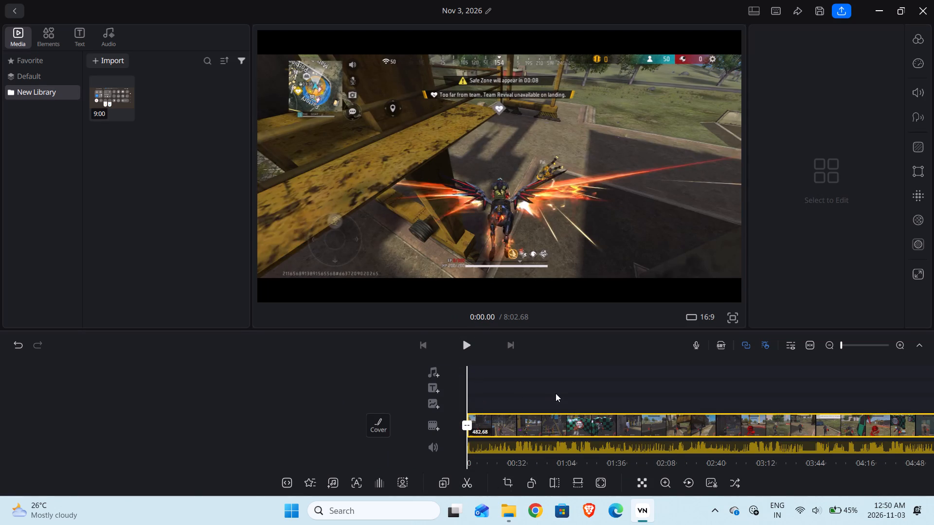
Scrub through the trimmed gameplay footage and park the playhead on a daylight frame at about 2:26.64.
left_click_drag(556, 393, 448, 381)
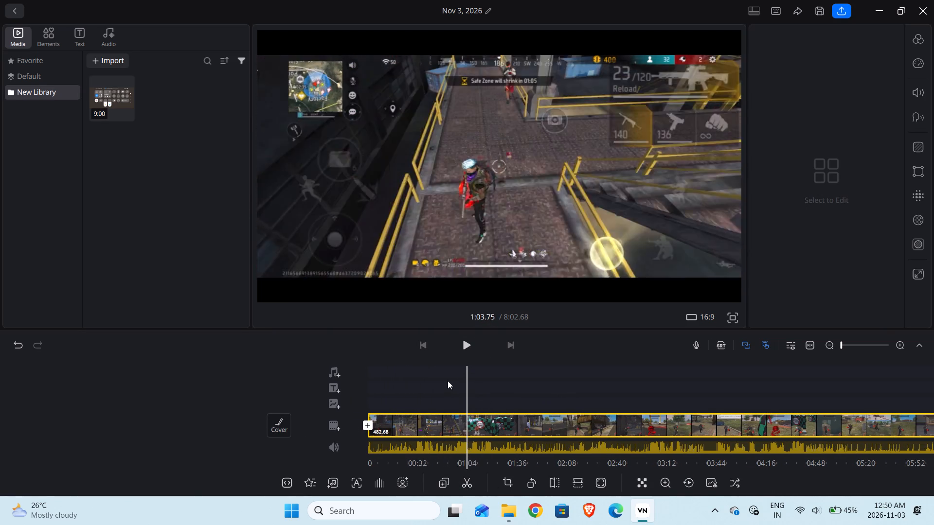
left_click_drag(448, 381, 412, 365)
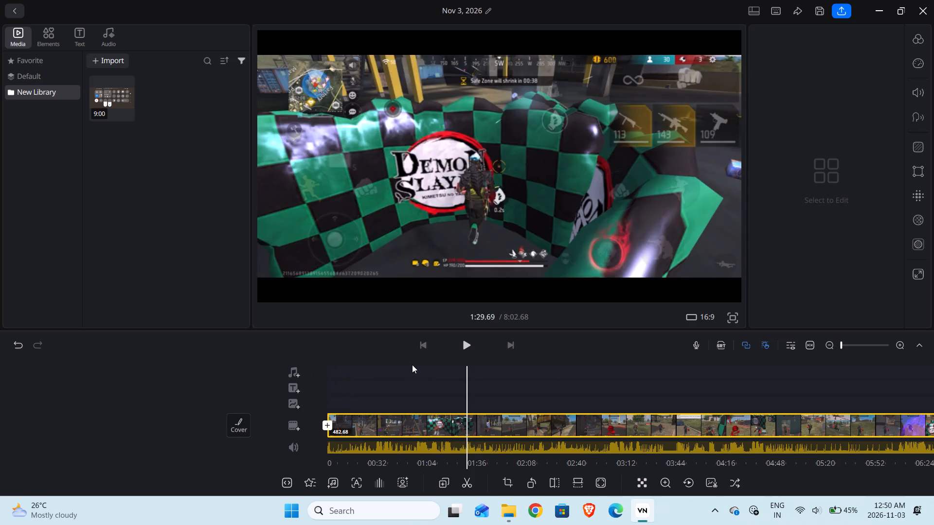
left_click_drag(412, 365, 461, 373)
left_click_drag(550, 395, 420, 386)
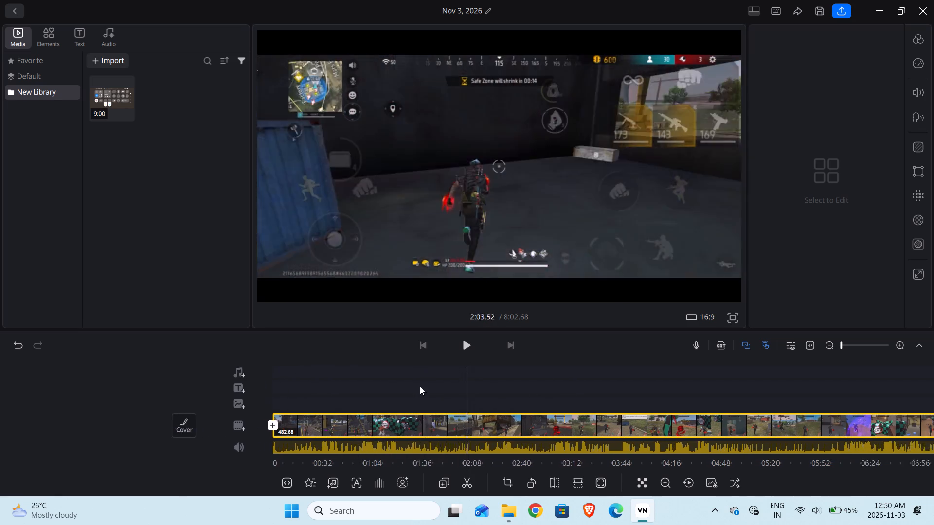
left_click_drag(420, 386, 381, 391)
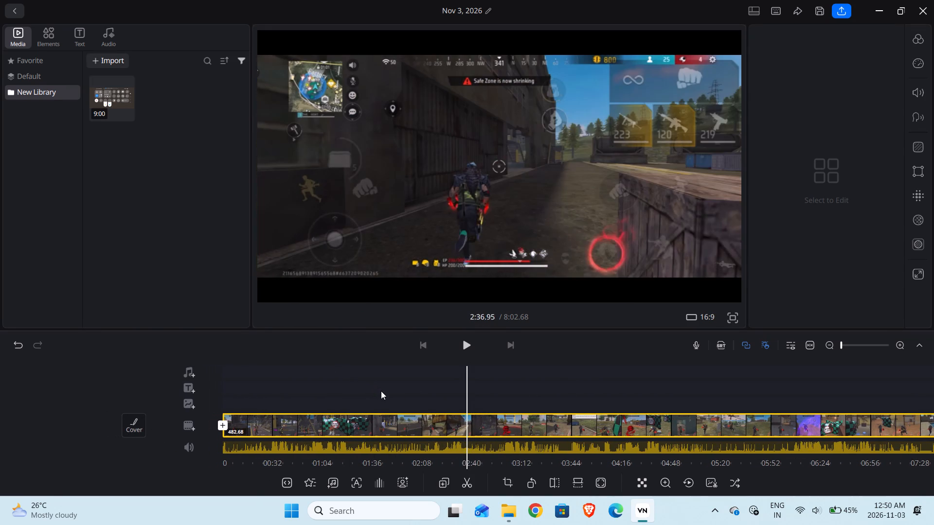
left_click_drag(381, 391, 397, 398)
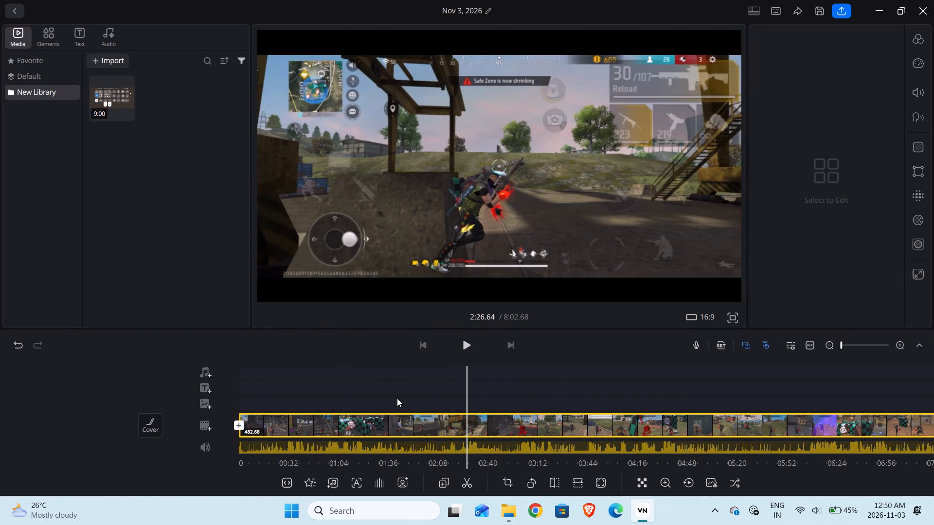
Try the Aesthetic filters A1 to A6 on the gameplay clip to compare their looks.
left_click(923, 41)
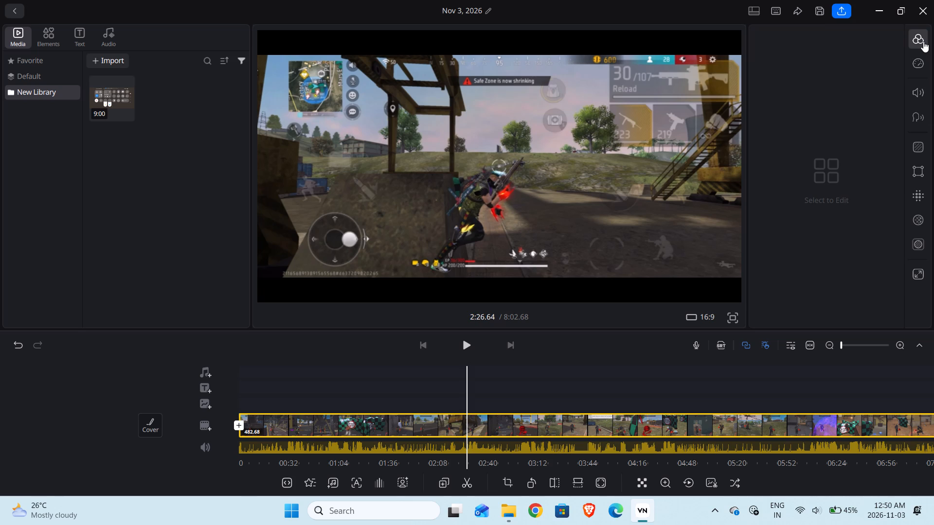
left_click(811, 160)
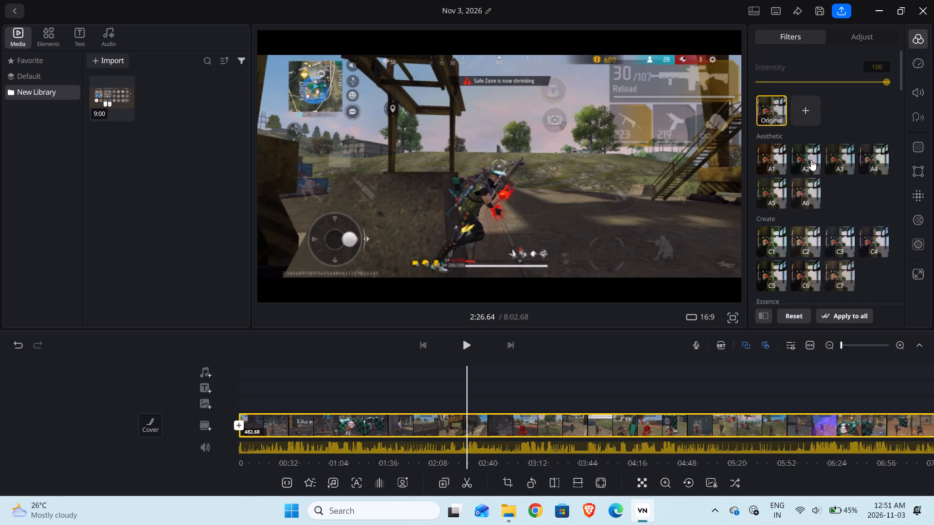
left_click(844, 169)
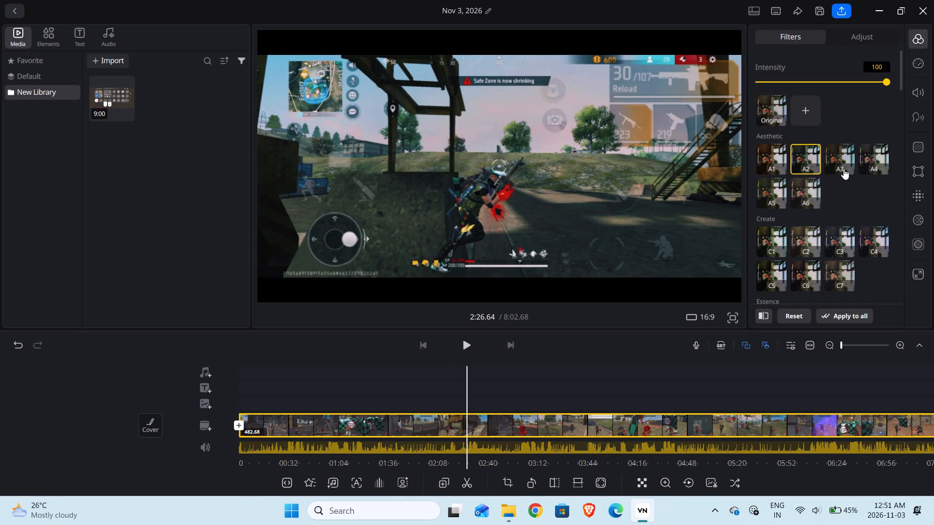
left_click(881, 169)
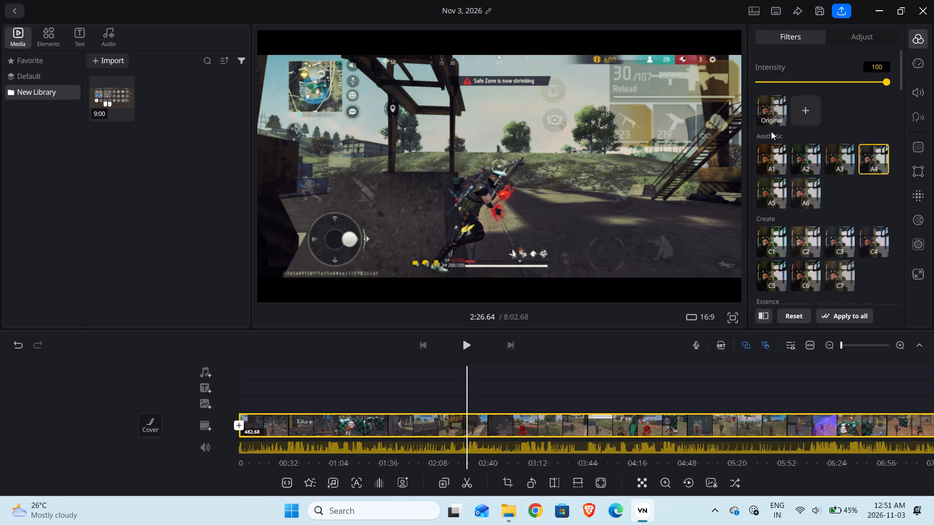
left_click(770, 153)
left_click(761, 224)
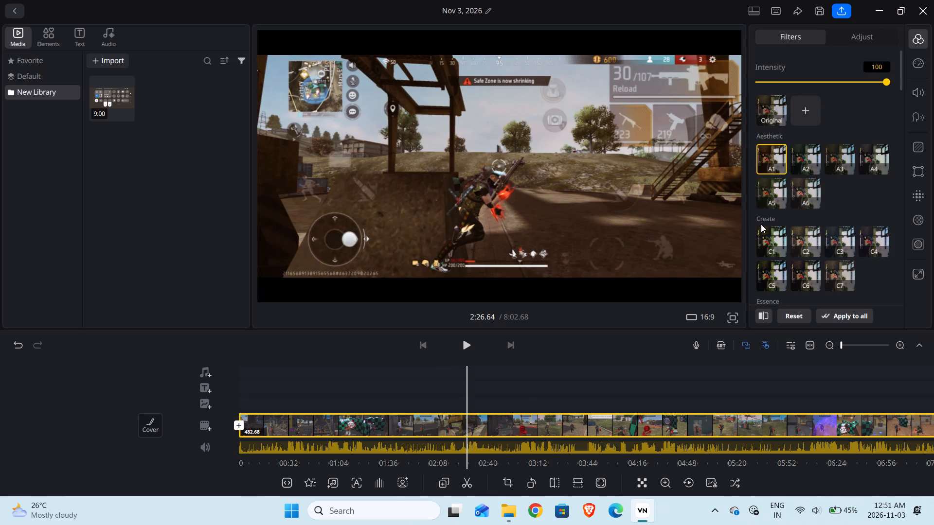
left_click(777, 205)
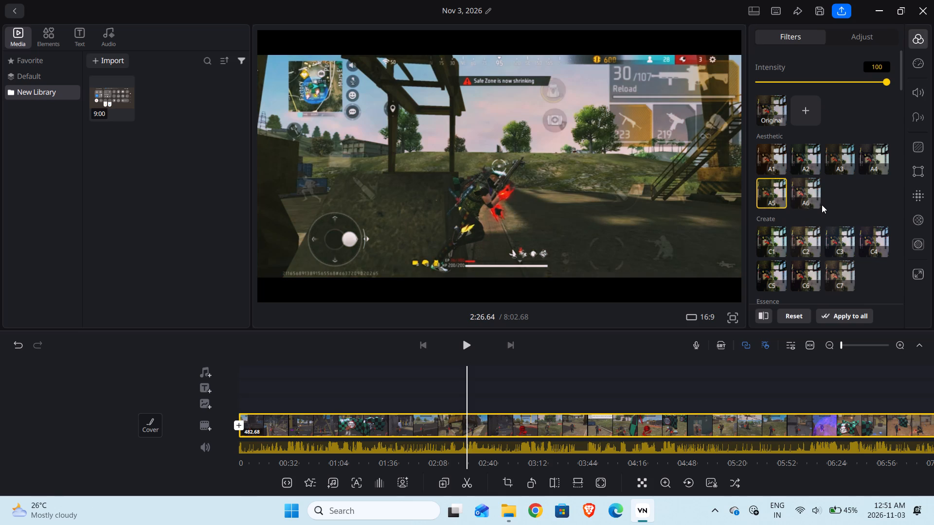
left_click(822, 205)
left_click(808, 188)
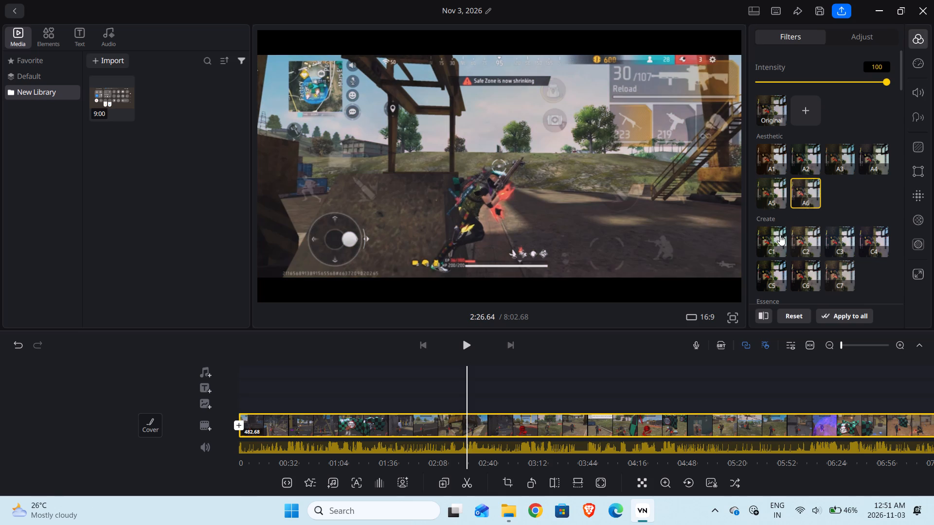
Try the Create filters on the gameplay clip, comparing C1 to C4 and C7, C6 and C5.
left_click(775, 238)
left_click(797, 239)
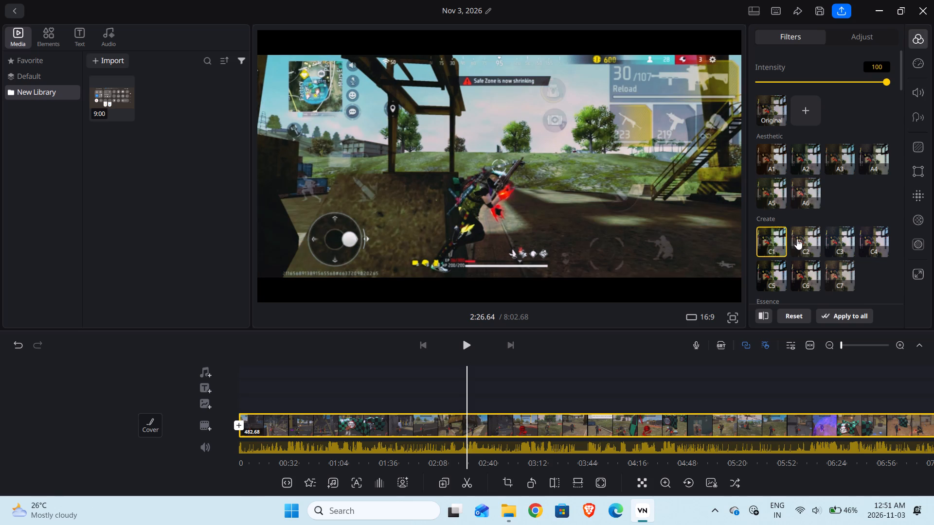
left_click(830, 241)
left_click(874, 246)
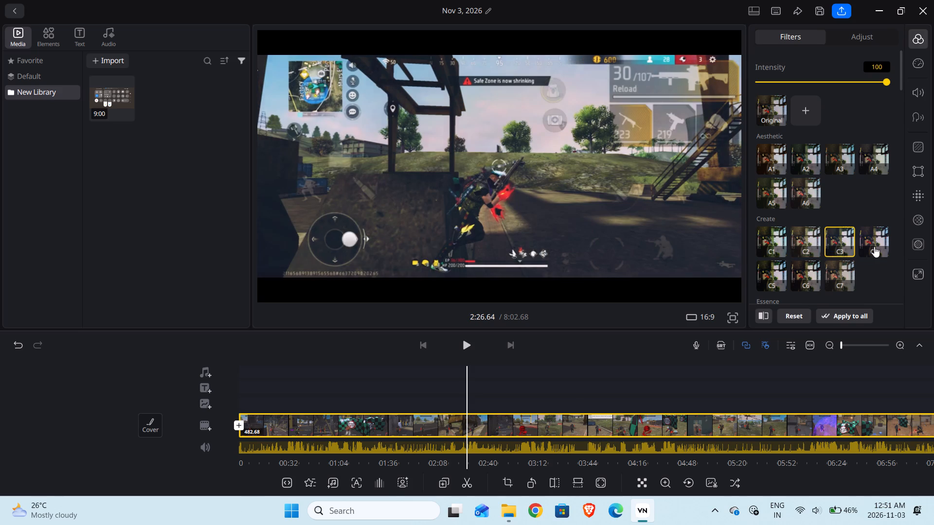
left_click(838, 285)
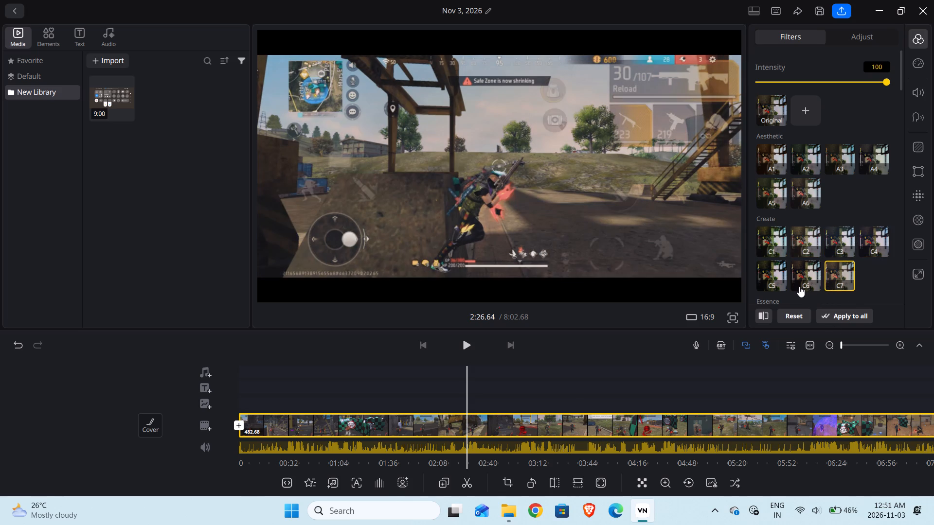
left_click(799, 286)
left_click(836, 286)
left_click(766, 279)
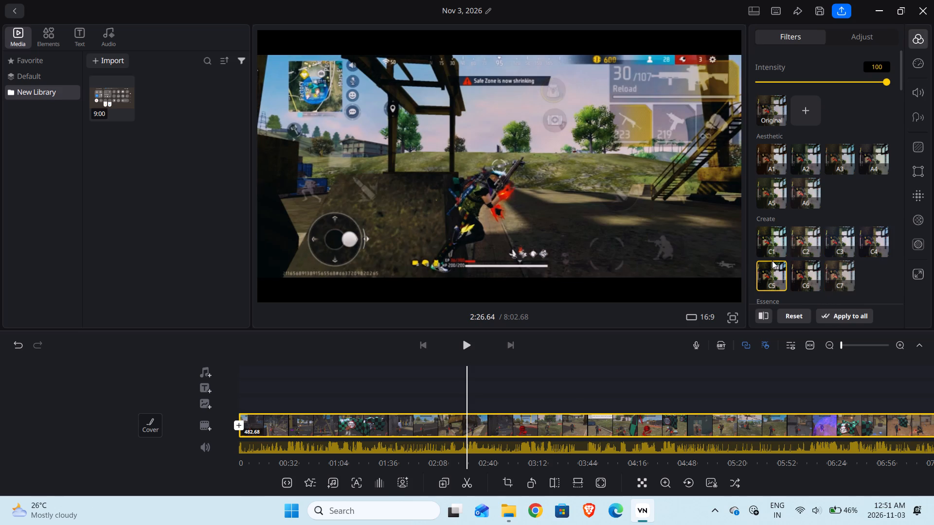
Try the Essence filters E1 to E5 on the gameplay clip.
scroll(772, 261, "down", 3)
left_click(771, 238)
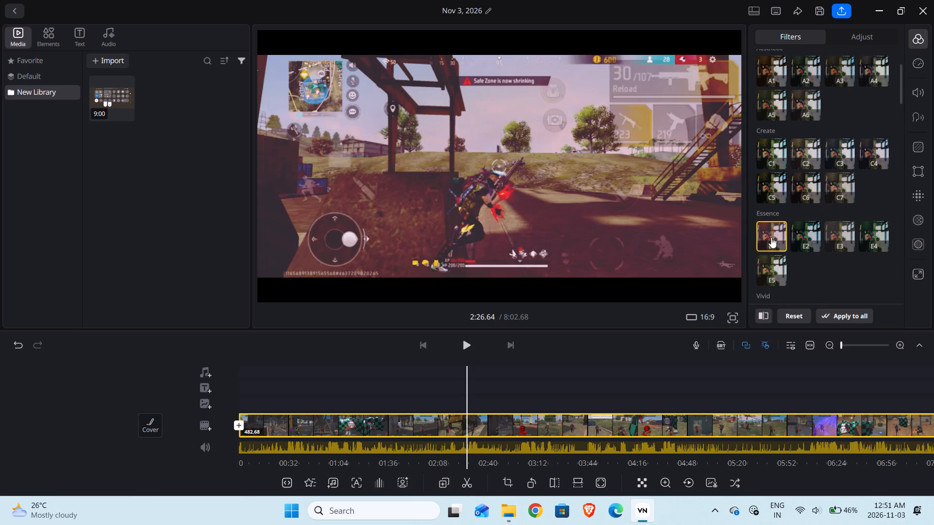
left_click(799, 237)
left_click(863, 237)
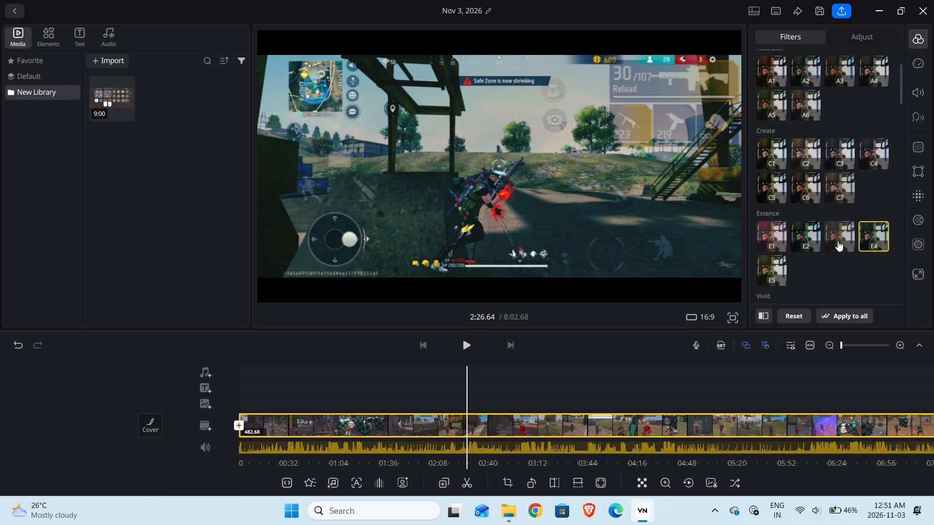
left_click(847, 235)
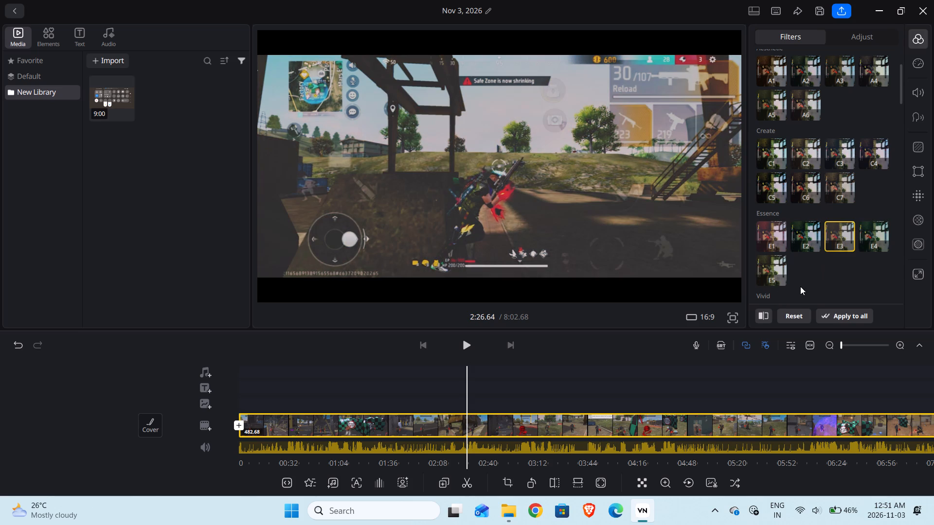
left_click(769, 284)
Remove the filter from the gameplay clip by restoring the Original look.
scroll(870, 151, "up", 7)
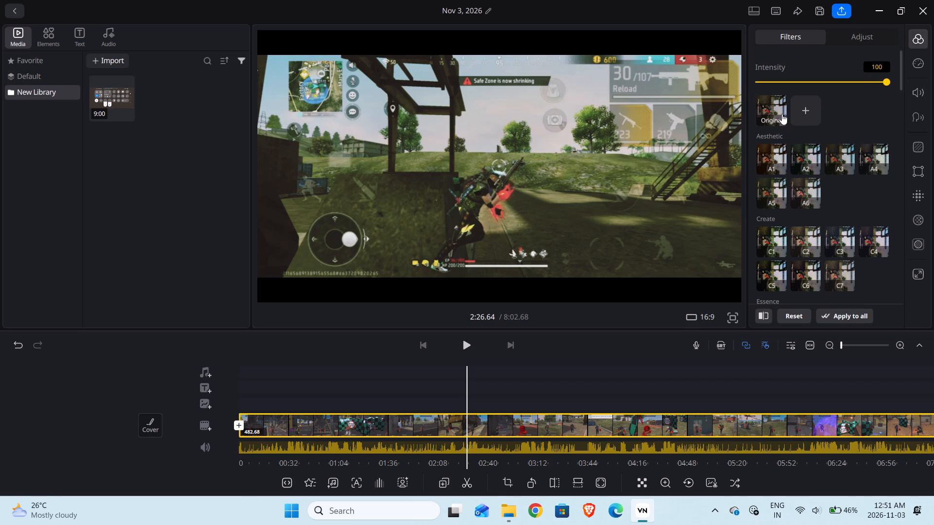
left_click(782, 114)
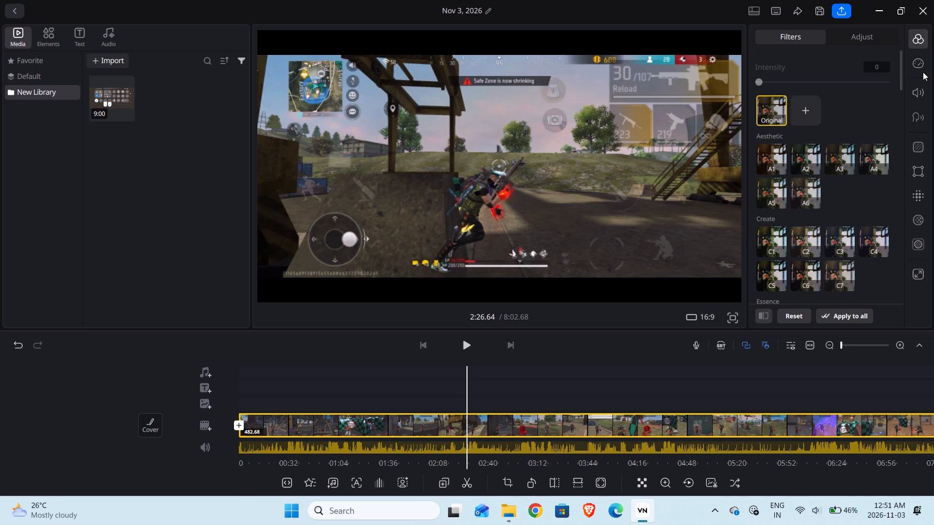
Adjust the clip's light levels manually to exposure +2, contrast +8 and brightness +23.
left_click(870, 34)
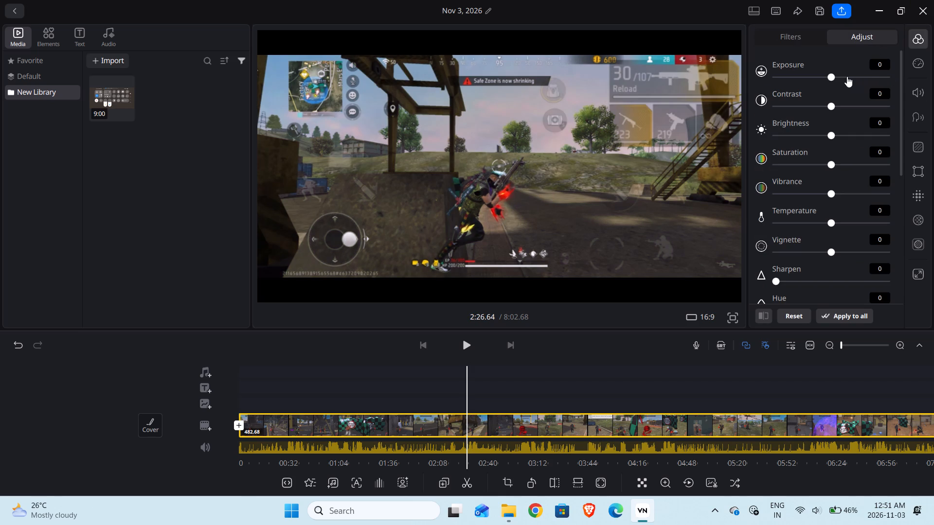
left_click(832, 76)
left_click(847, 134)
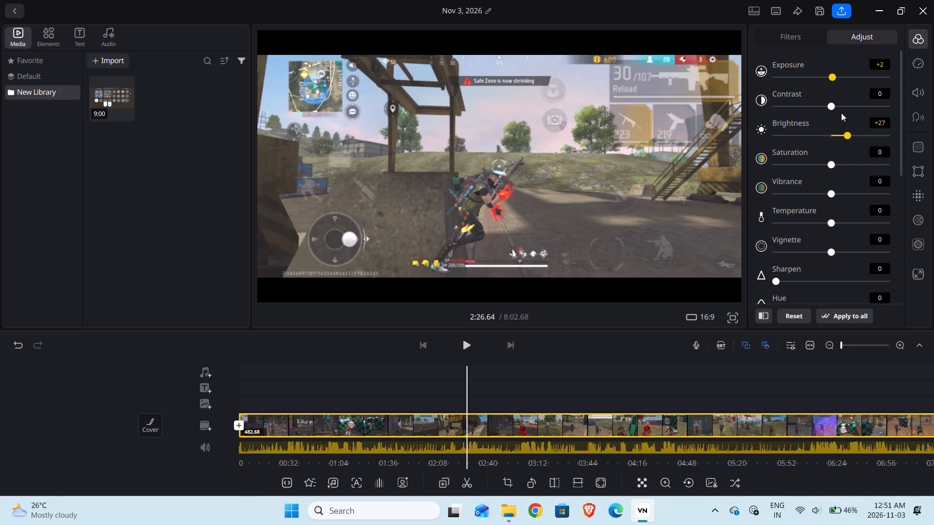
left_click(836, 106)
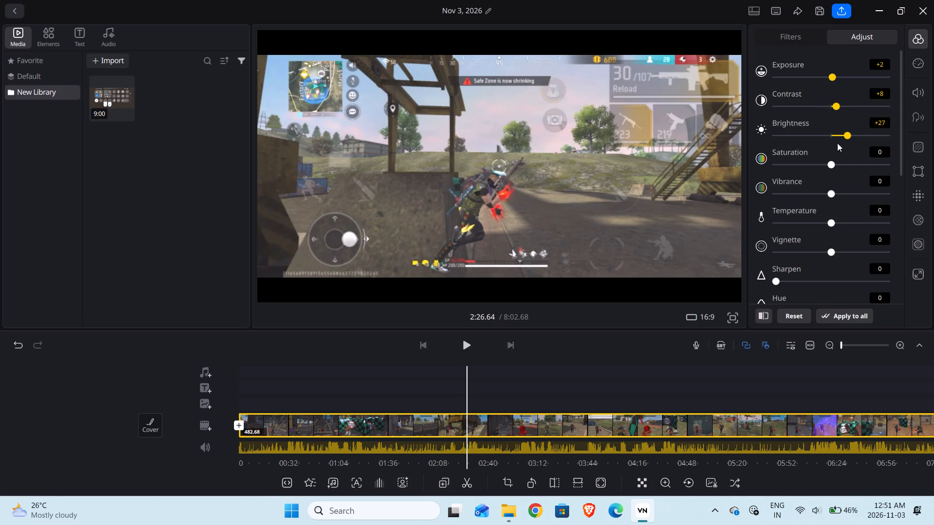
left_click(845, 135)
Strengthen the clip's colours with saturation +59 and vibrance +40, and refine the brightness to +20.
left_click(853, 162)
left_click(866, 162)
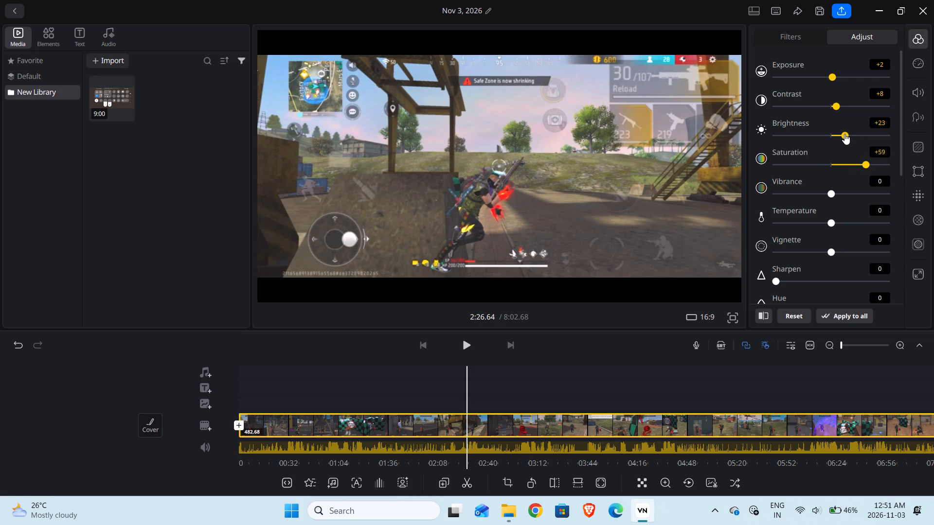
left_click(843, 134)
left_click(849, 195)
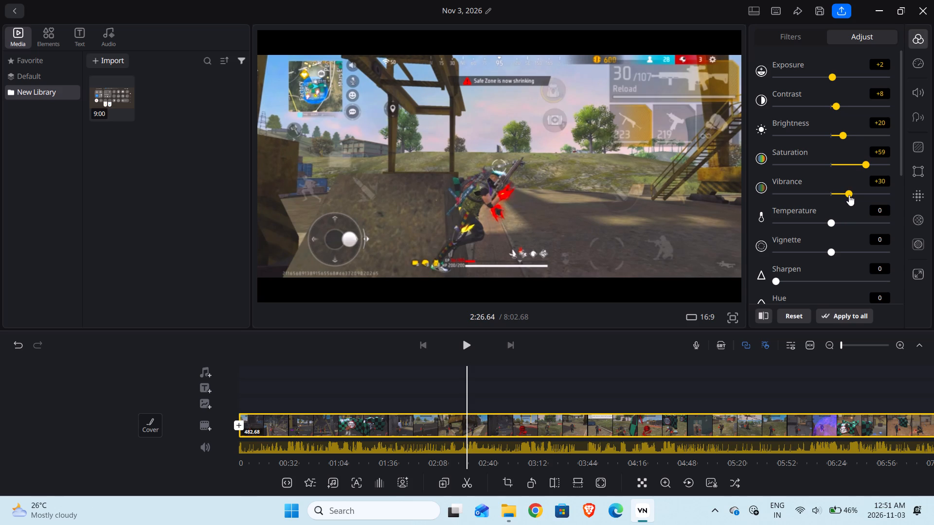
left_click(855, 194)
Set the clip's sharpen value to 24 and its temperature to +7.
scroll(832, 229, "up", 1)
scroll(832, 229, "down", 2)
scroll(832, 229, "up", 1)
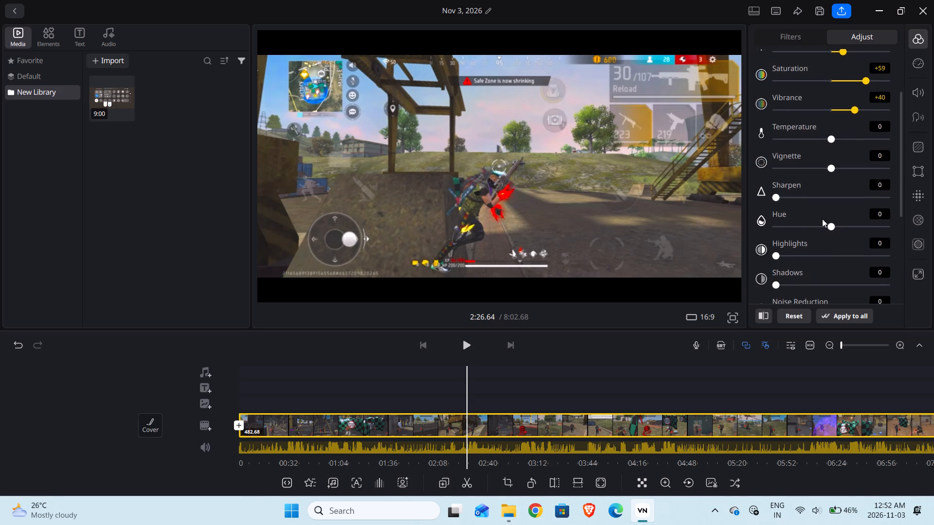
left_click(800, 197)
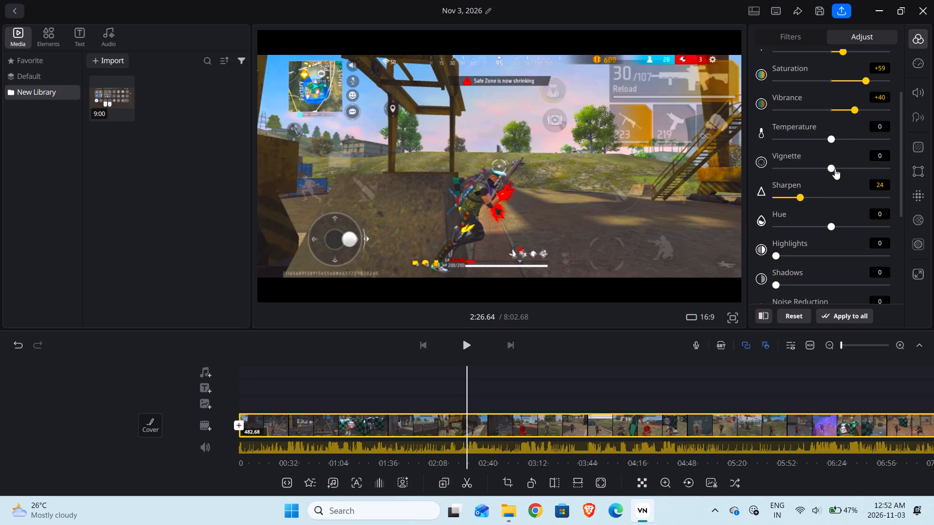
left_click(835, 138)
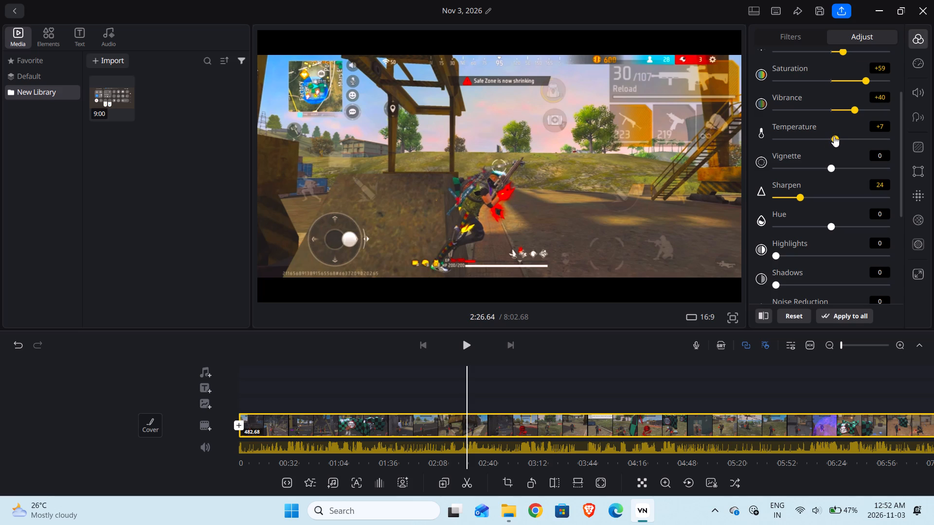
Set the gameplay clip's temperature to +1 and briefly play the footage to check the look.
left_click(834, 136)
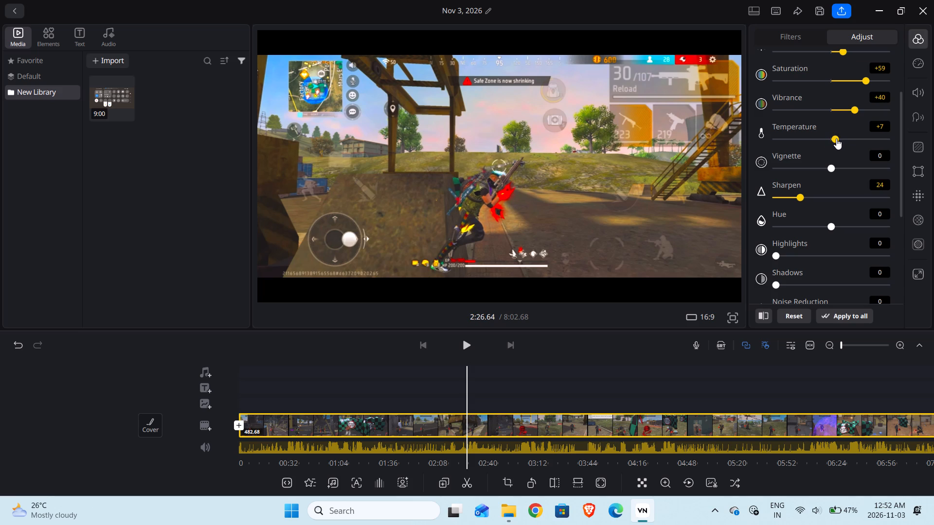
left_click(836, 139)
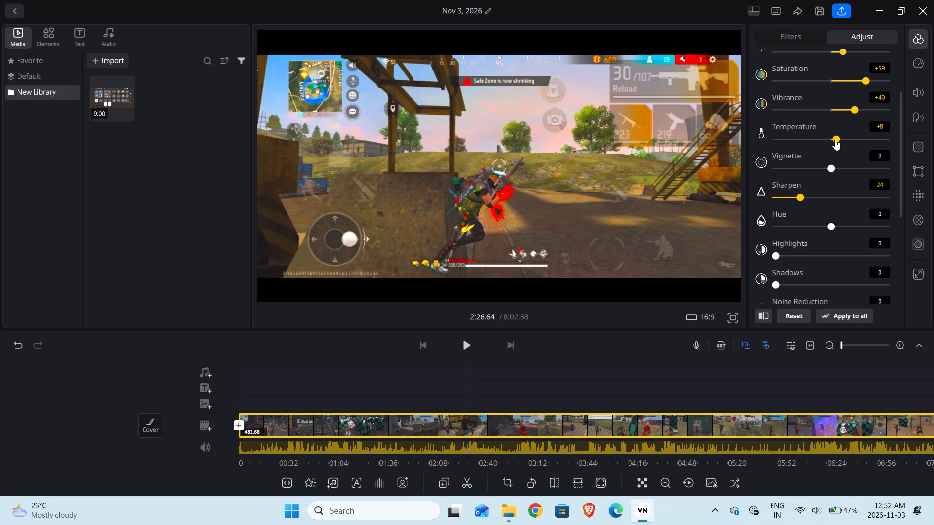
left_click(835, 140)
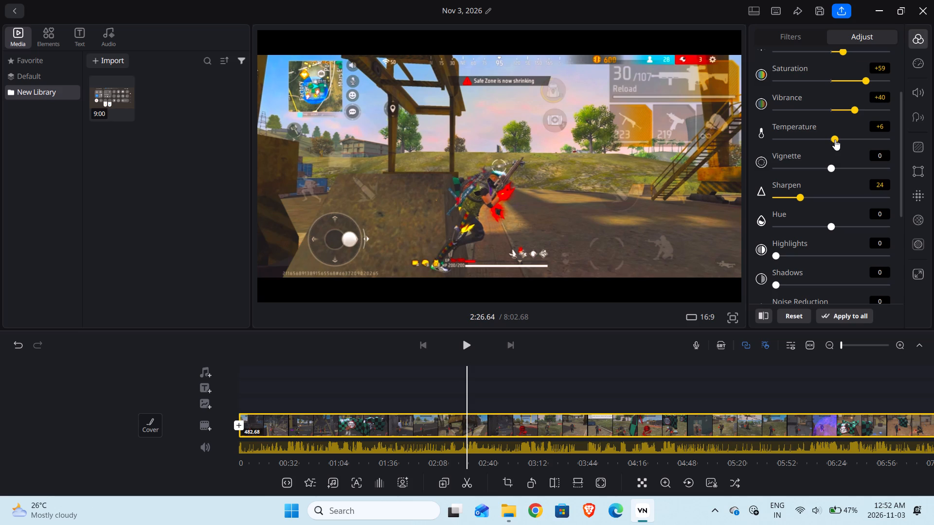
left_click(832, 140)
left_click(467, 348)
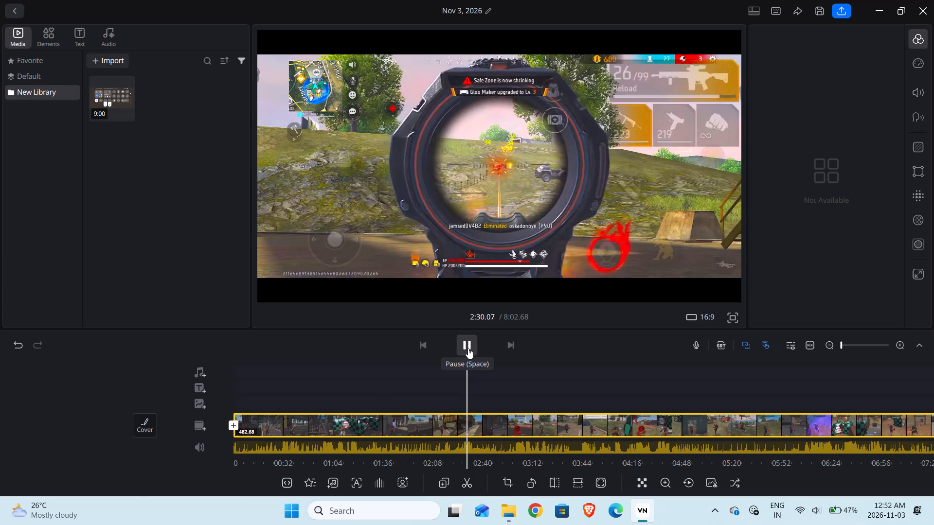
left_click(468, 348)
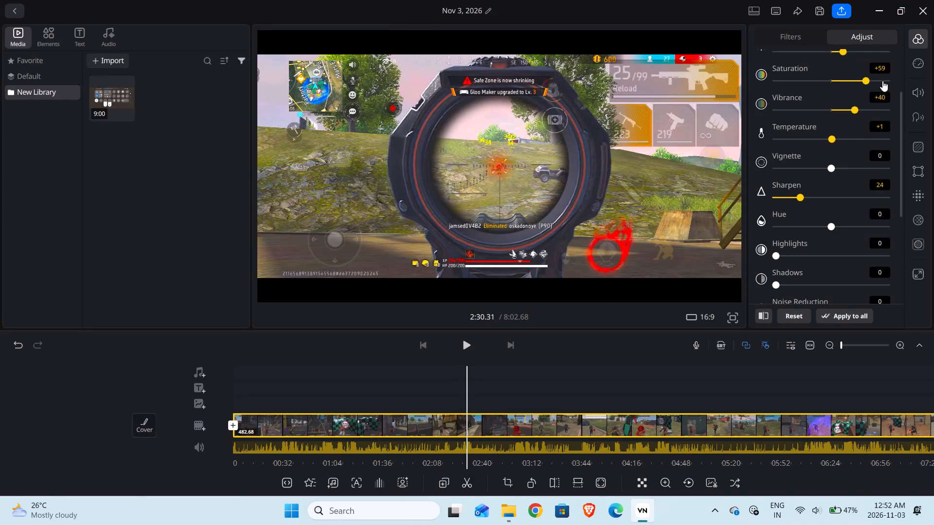
Increase the clip's saturation to +62 and vibrance to +46, and play a few seconds to check the colours.
left_click(866, 82)
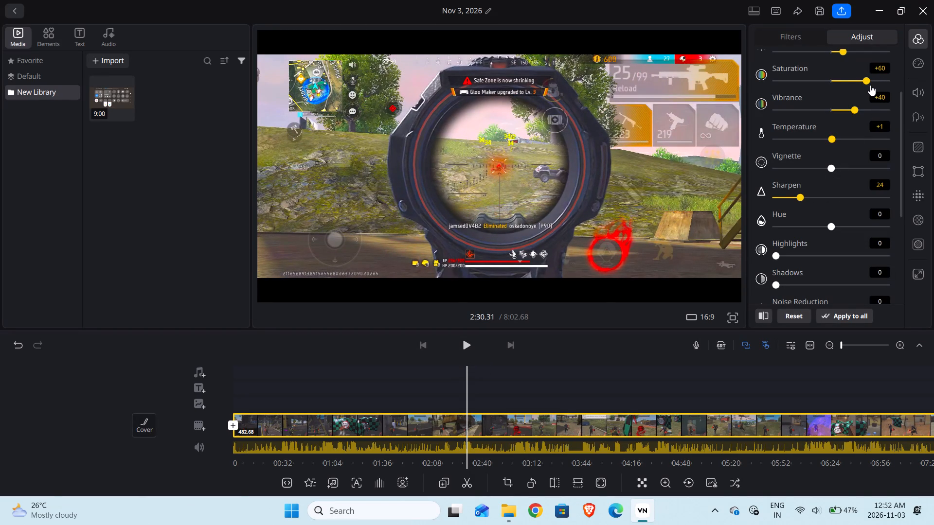
left_click(868, 79)
left_click(858, 110)
left_click(467, 343)
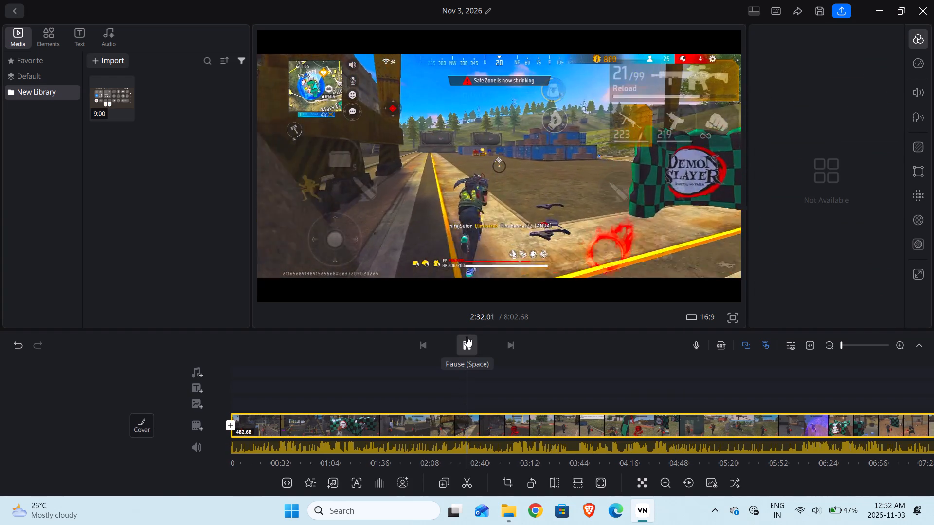
left_click(467, 336)
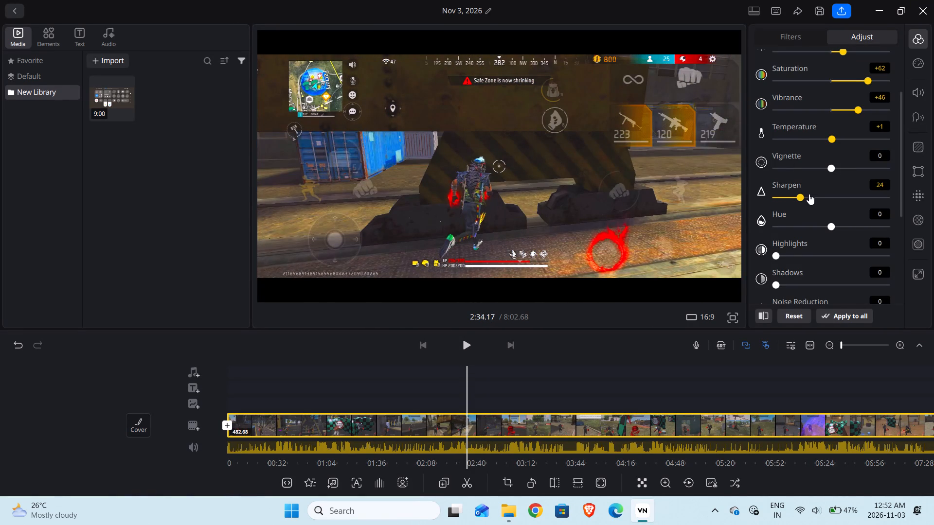
Fine-tune the clip's sharpen value to 21.
left_click(800, 194)
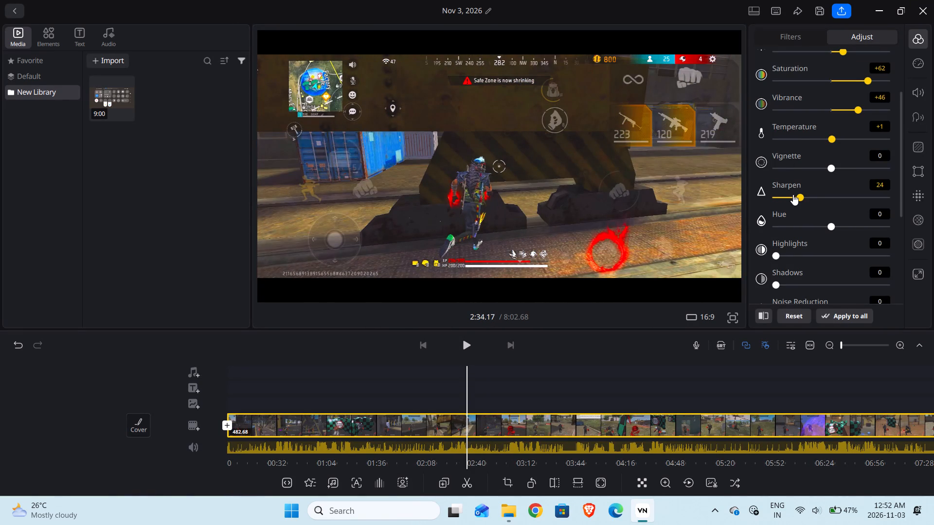
left_click(801, 196)
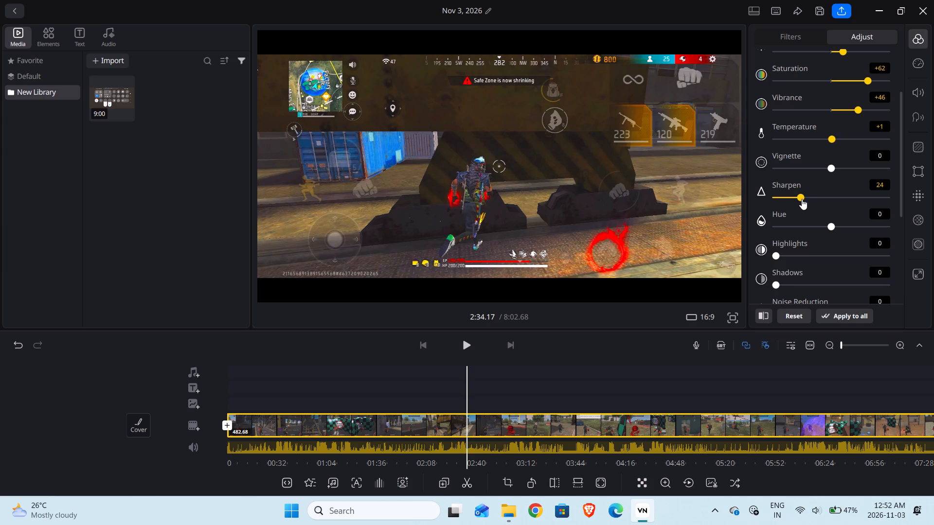
left_click(799, 198)
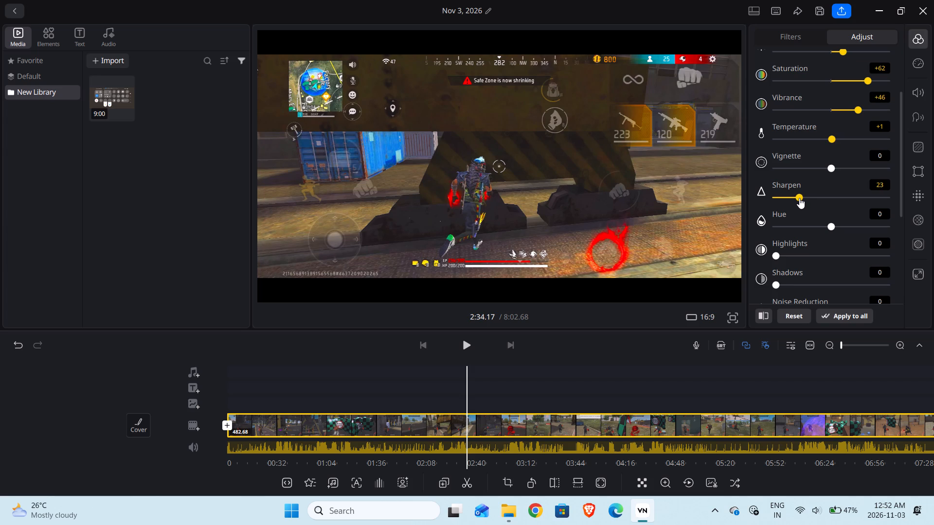
left_click(799, 198)
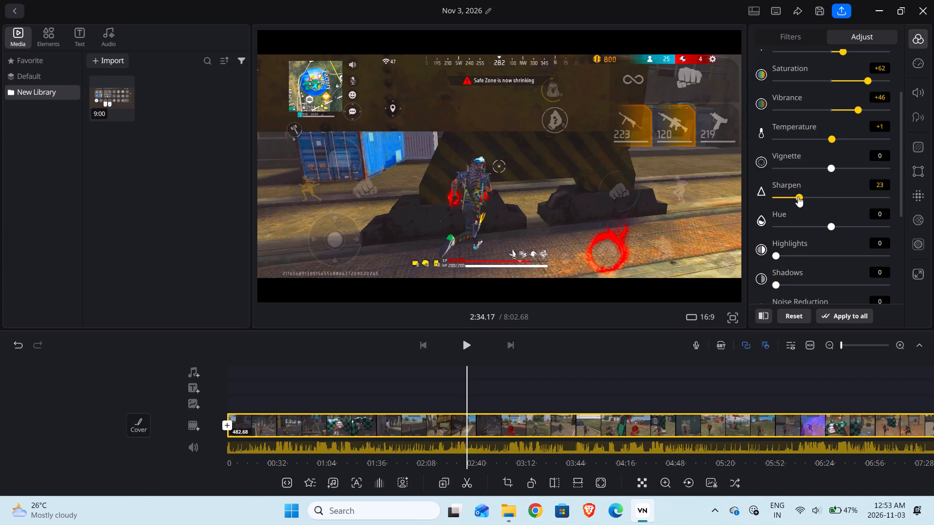
left_click(798, 196)
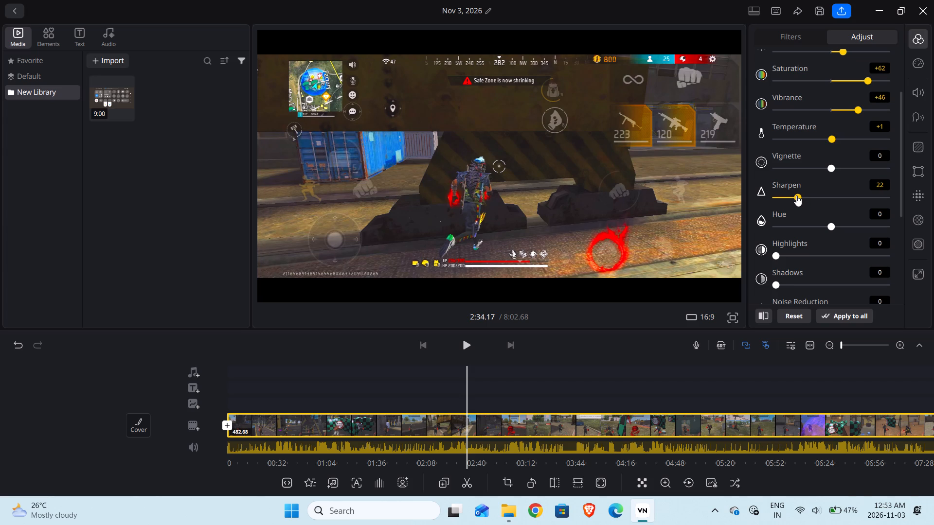
left_click(796, 195)
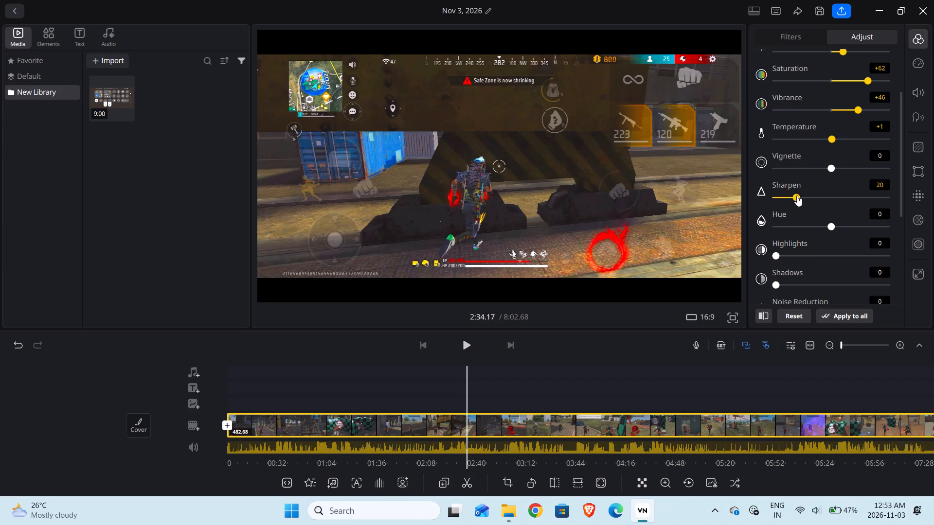
left_click(797, 195)
Move the playhead back to about 2:21.64 and set the clip's highlights to 13 and shadows to 4.
left_click(865, 40)
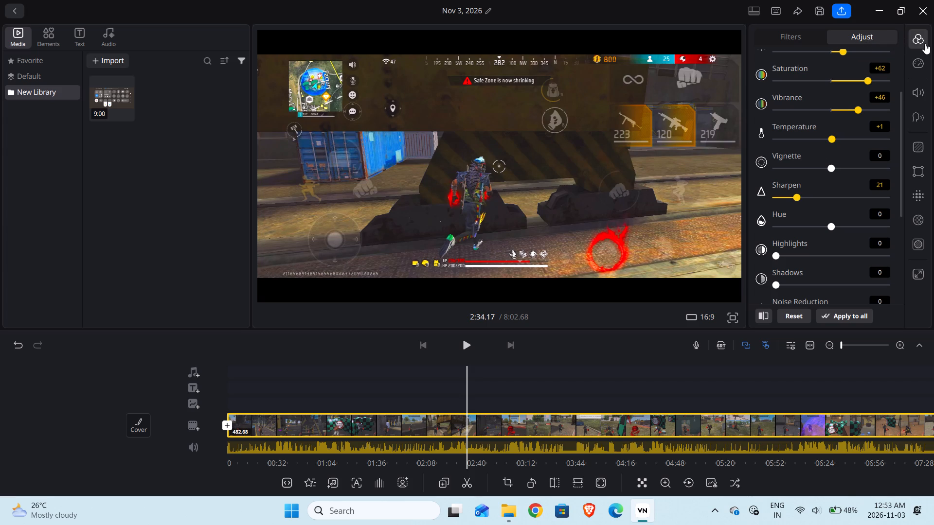
left_click(920, 43)
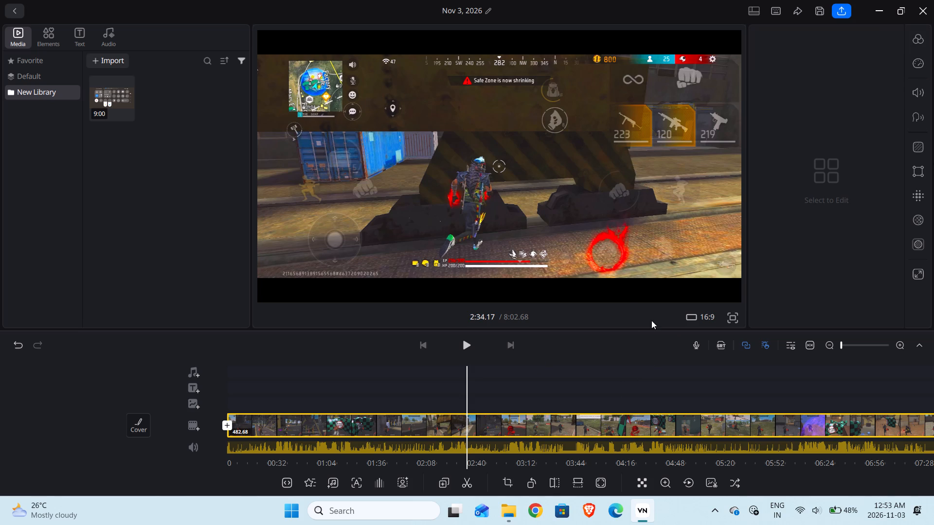
left_click_drag(509, 395, 524, 395)
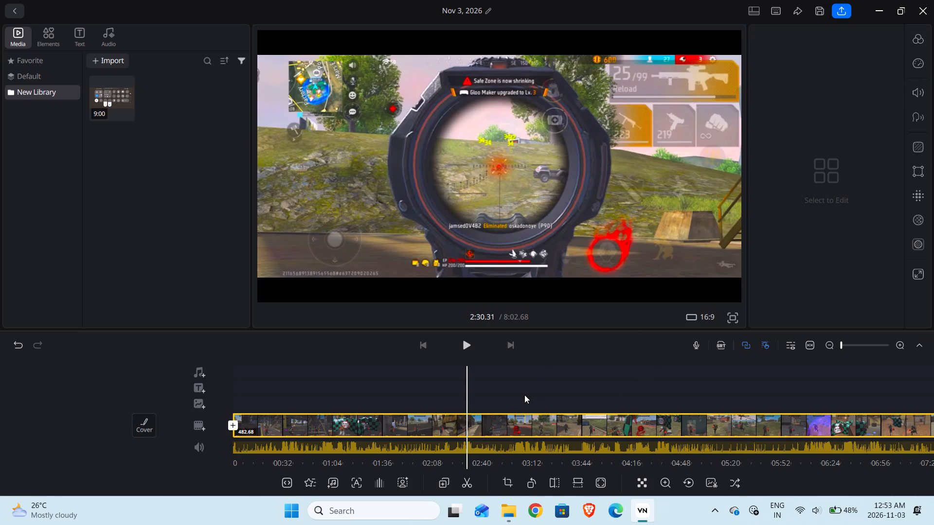
left_click_drag(524, 395, 547, 402)
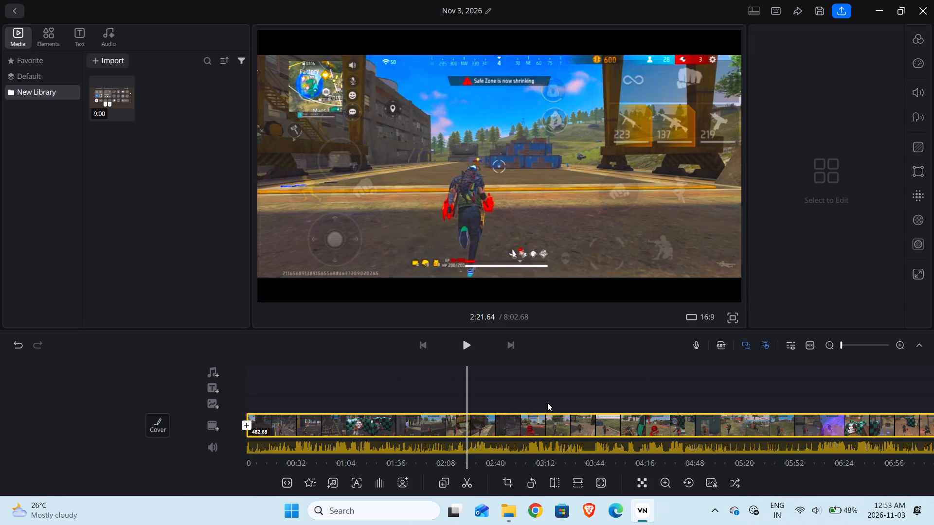
left_click(915, 43)
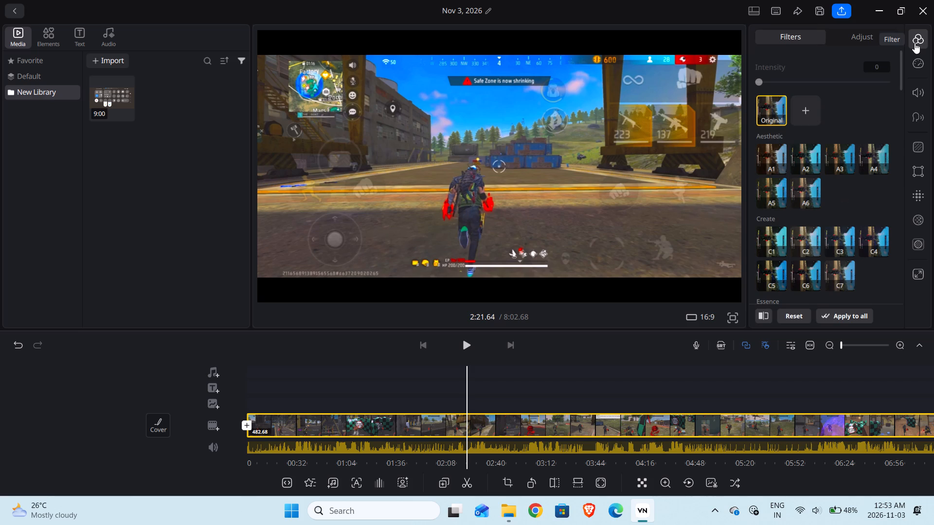
left_click(871, 36)
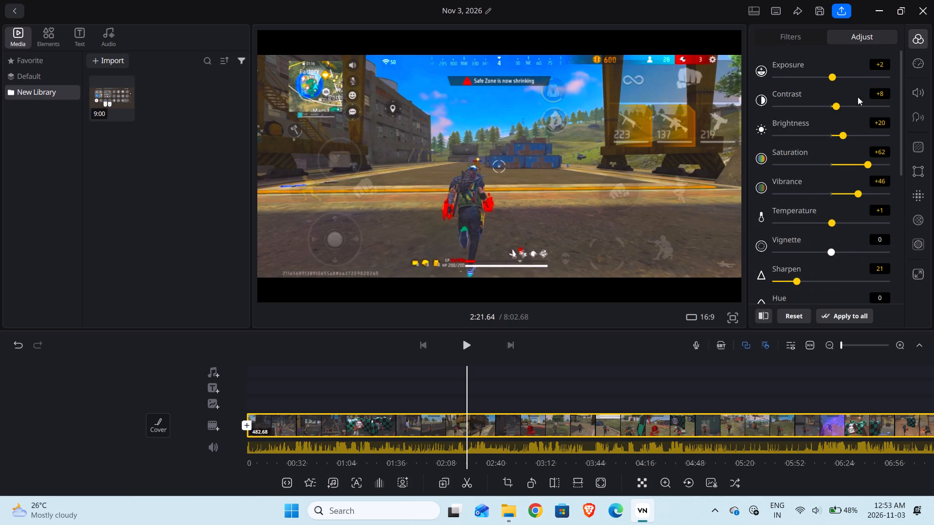
scroll(807, 223, "down", 7)
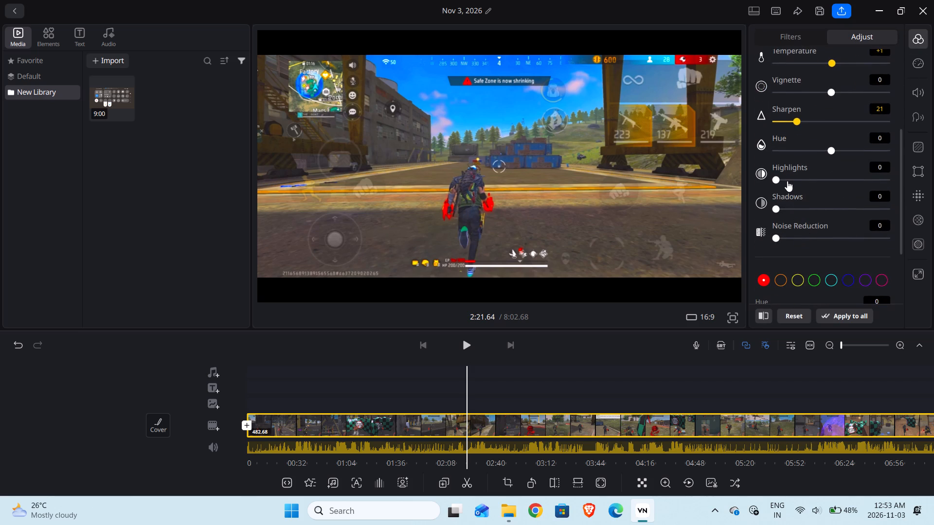
left_click(787, 180)
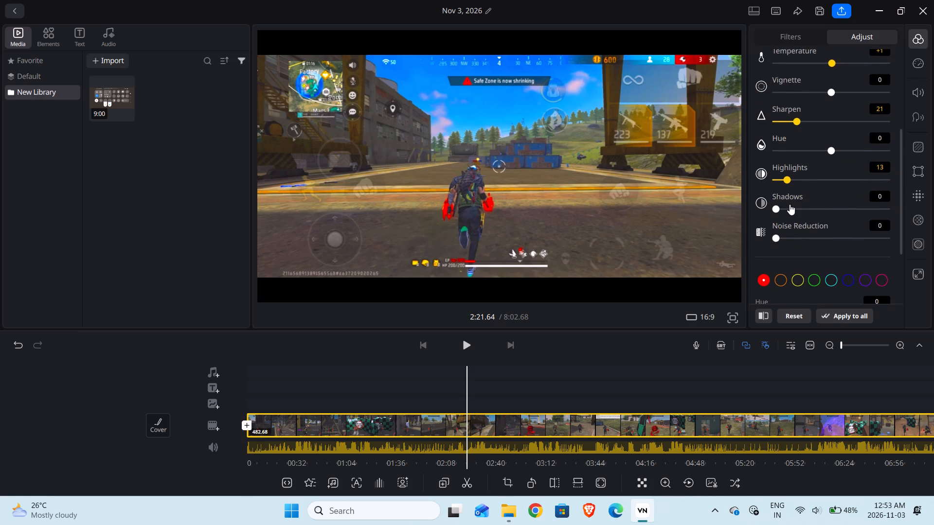
left_click(790, 204)
left_click_drag(790, 211, 742, 218)
left_click_drag(742, 218, 787, 239)
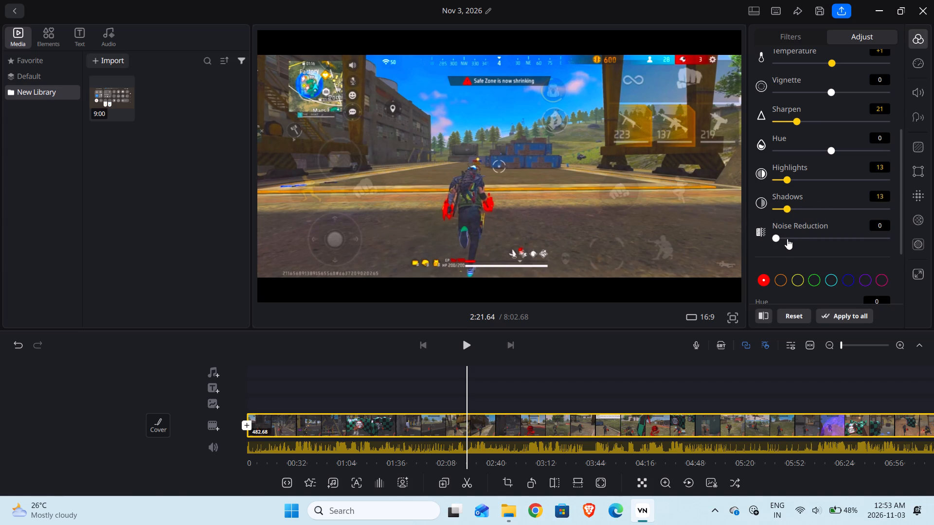
left_click_drag(787, 239, 775, 232)
left_click_drag(775, 232, 777, 234)
Adjust the clip's green colour range to hue +8, saturation +10 and lightness +8.
left_click(815, 279)
scroll(815, 280, "down", 3)
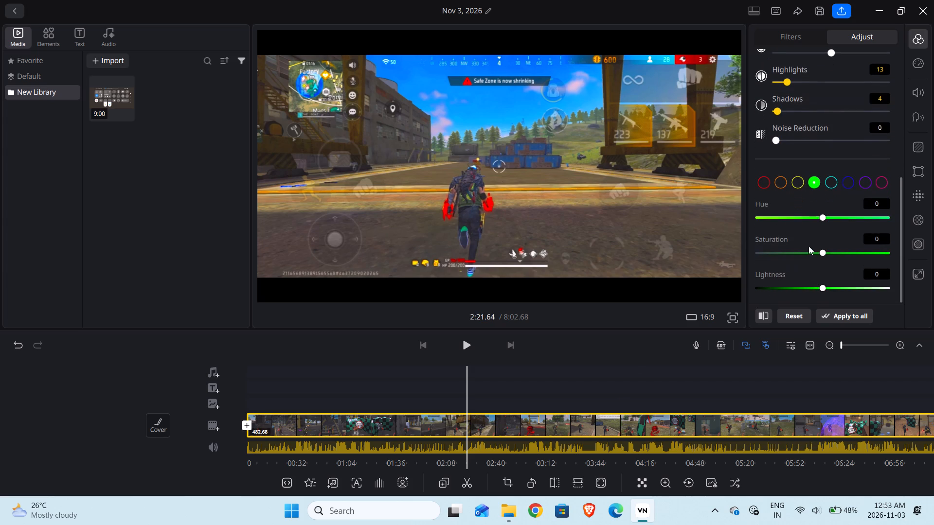
left_click(828, 214)
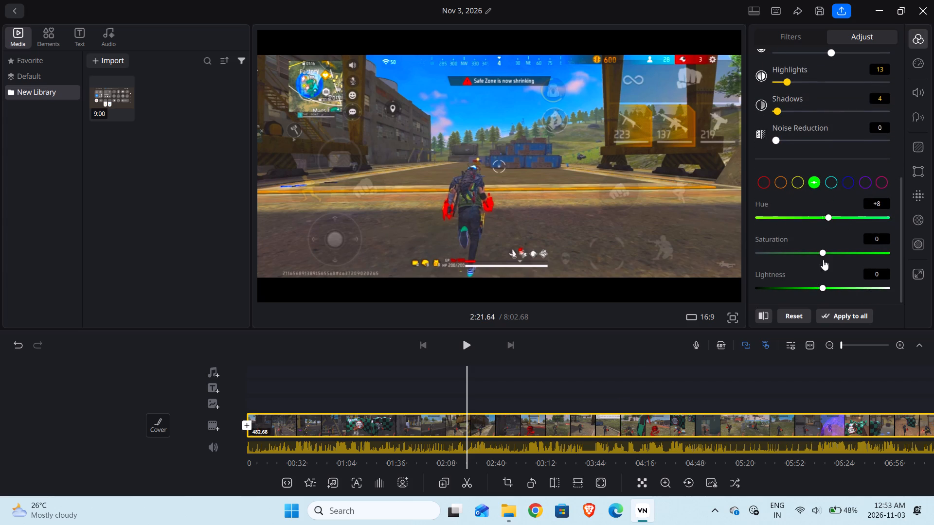
left_click(829, 252)
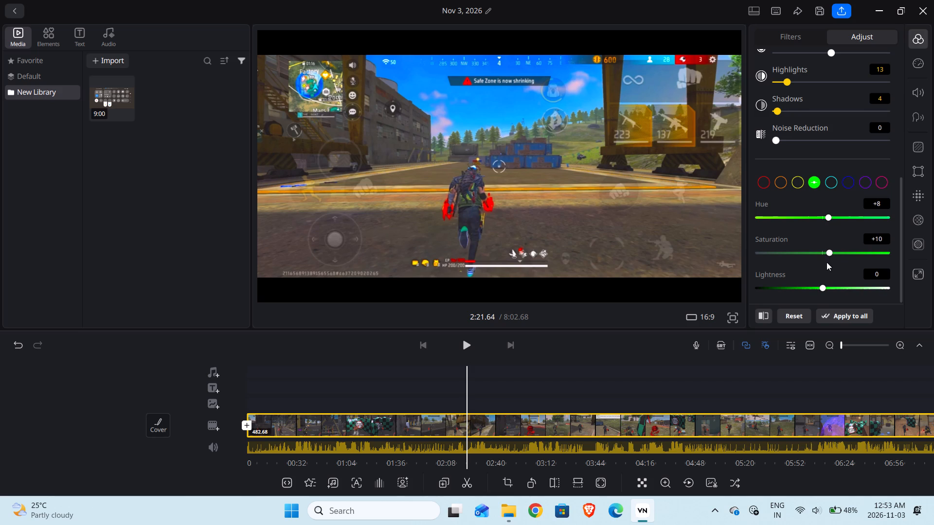
left_click(828, 288)
Adjust the clip's orange colour range, setting its hue to +7.
left_click(779, 180)
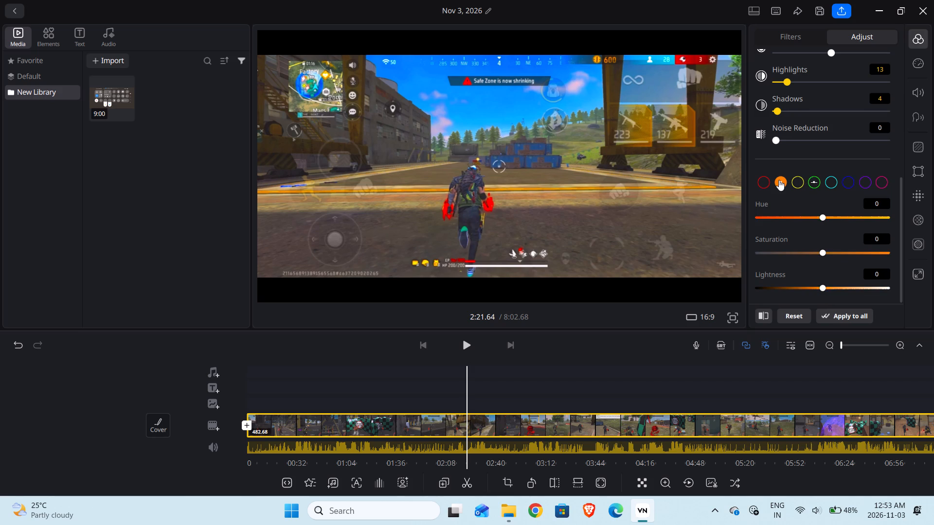
left_click(827, 219)
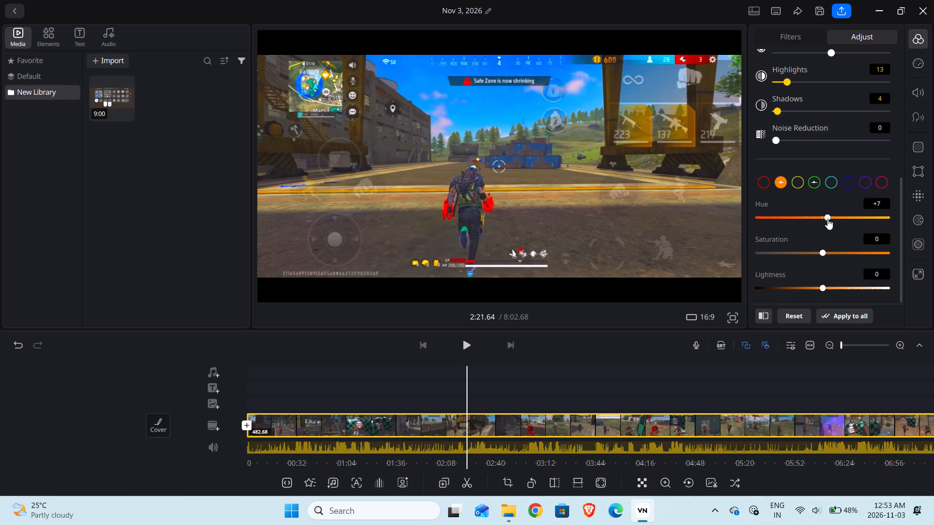
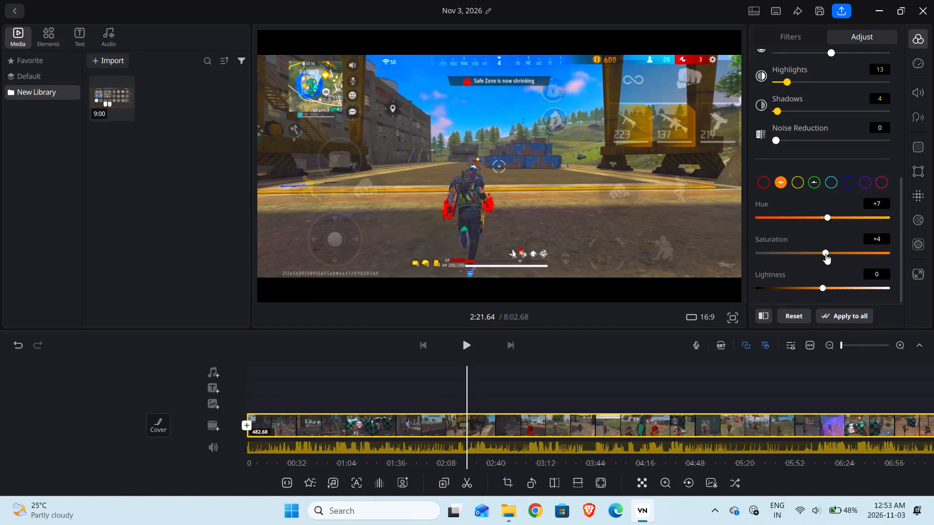
Set the clip's orange colour range to saturation +6 and lightness +2.
left_click(827, 252)
left_click(824, 289)
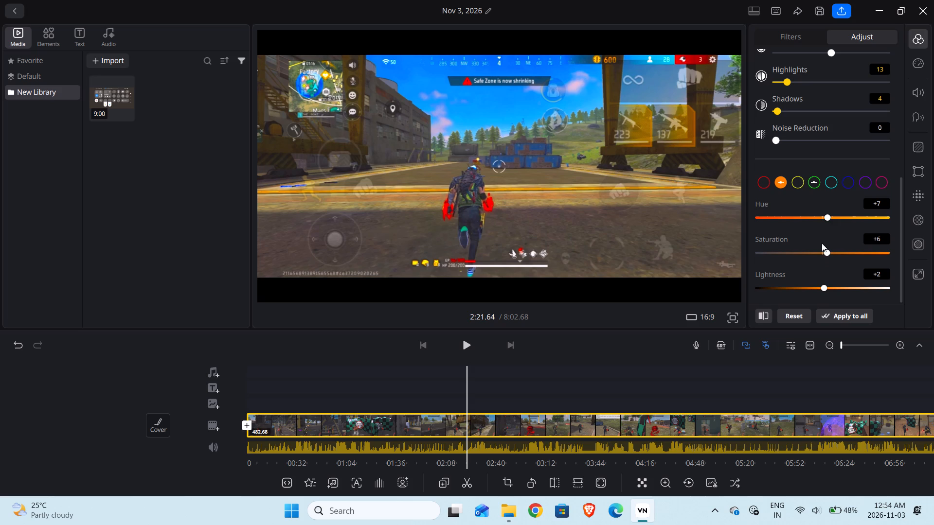
Set the clip's yellow colour range to hue +8 and saturation +8, and adjust its lightness.
left_click(799, 181)
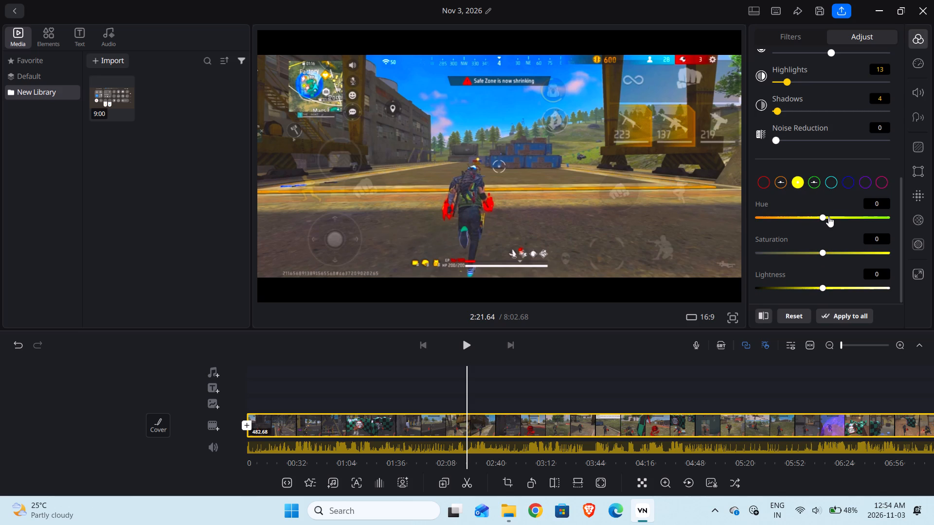
left_click(828, 216)
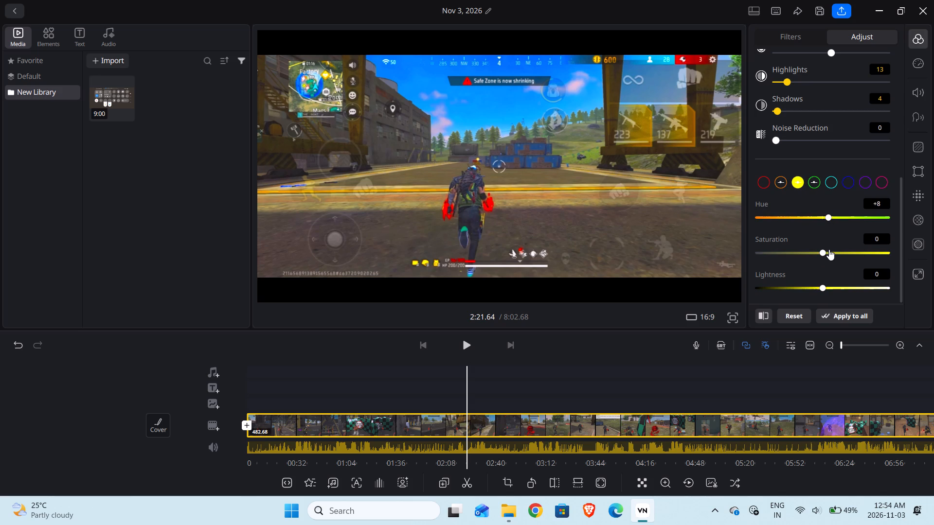
left_click(829, 249)
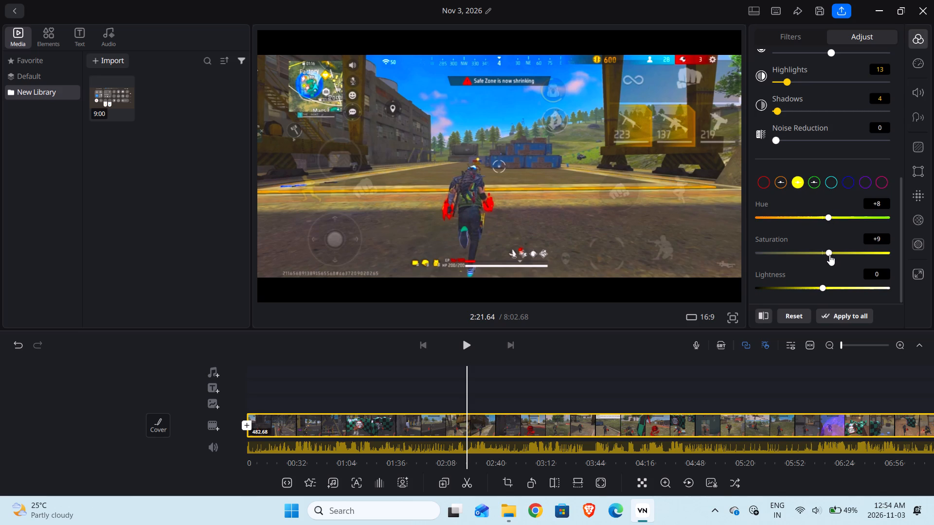
left_click(829, 255)
left_click(829, 251)
left_click(828, 252)
left_click(825, 286)
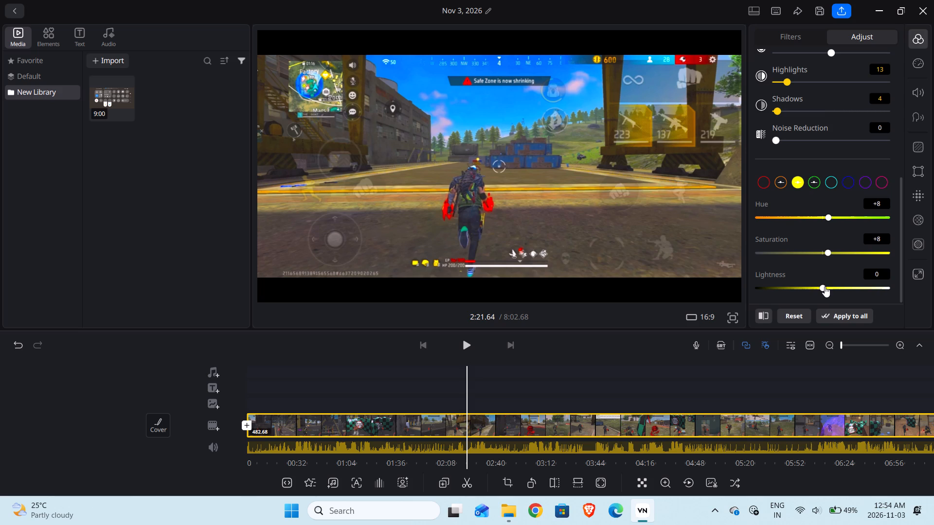
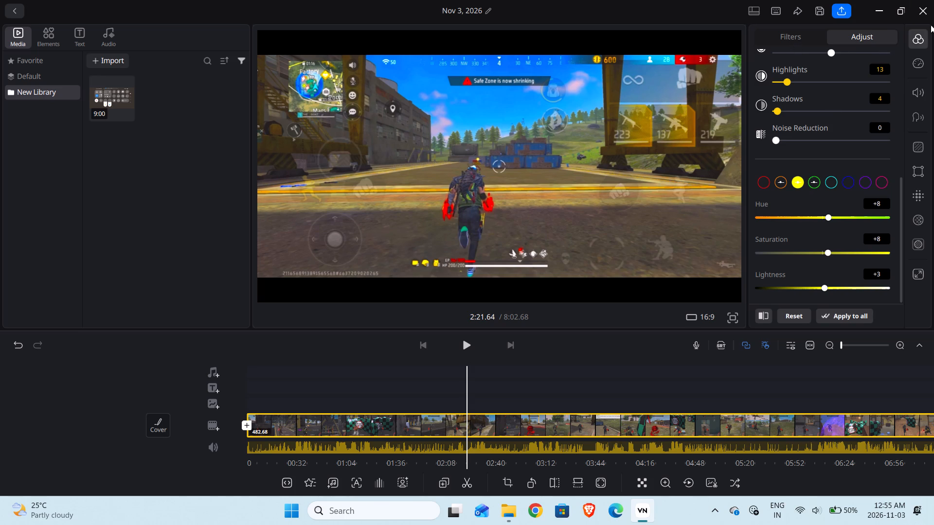
Play the colour-adjusted clip from its beginning to review it.
left_click(922, 39)
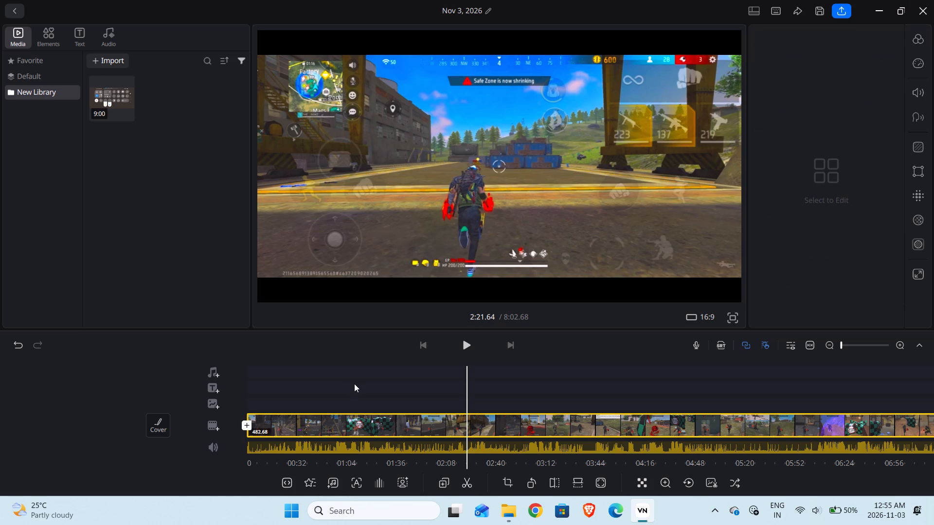
left_click_drag(354, 384, 587, 400)
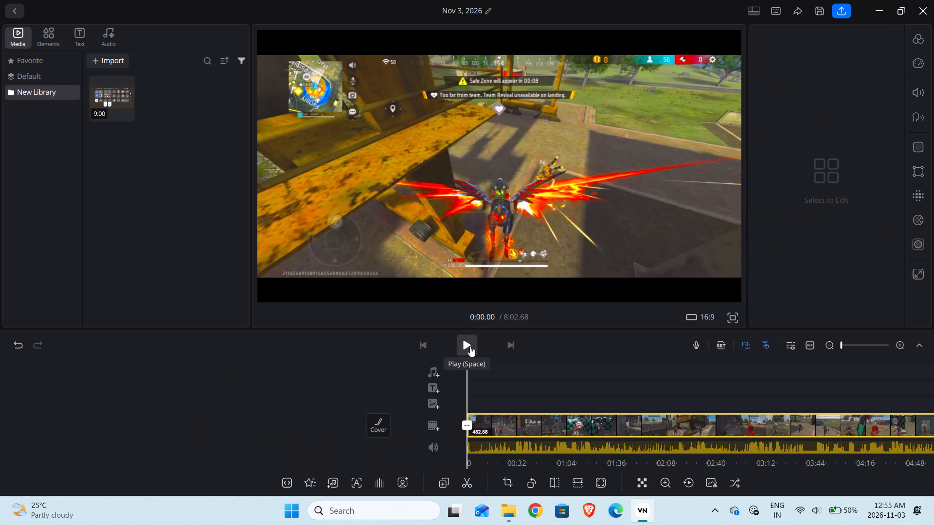
left_click(470, 346)
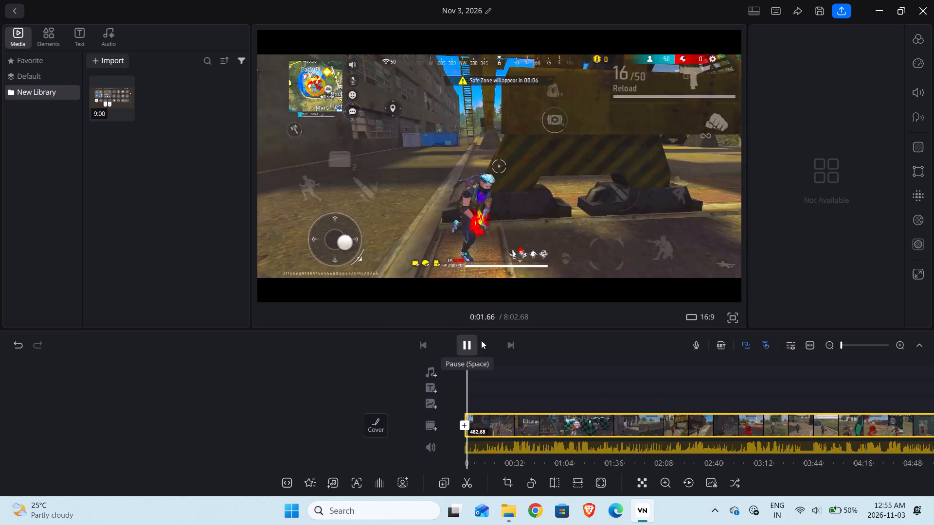
Turn on the computer's Bluetooth.
left_click(808, 509)
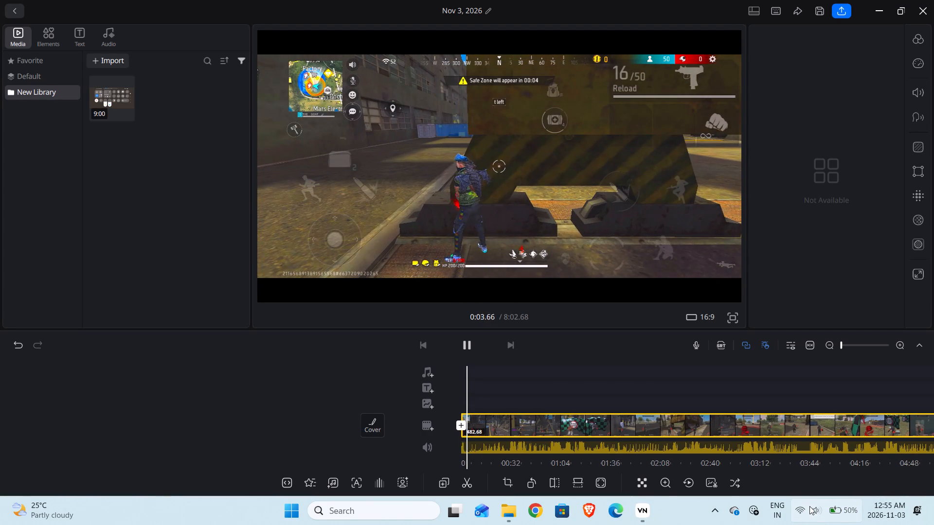
left_click(809, 506)
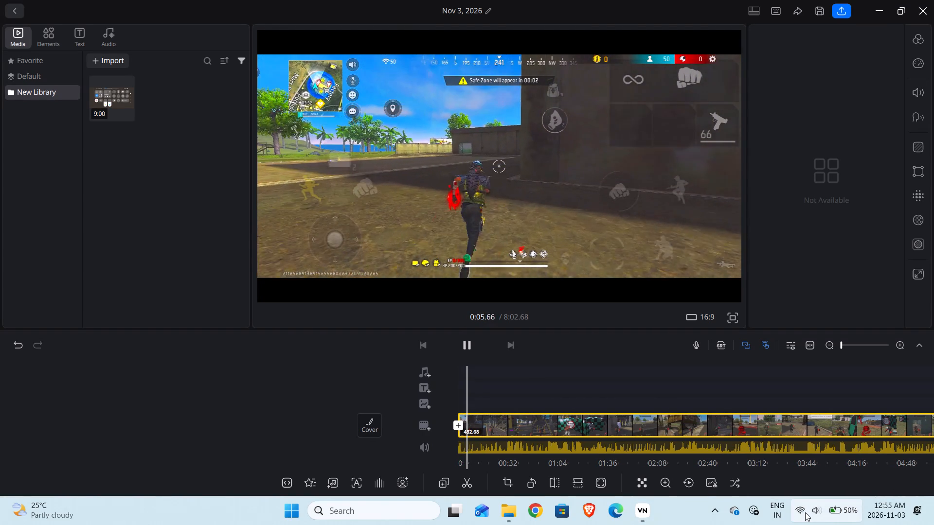
left_click(805, 512)
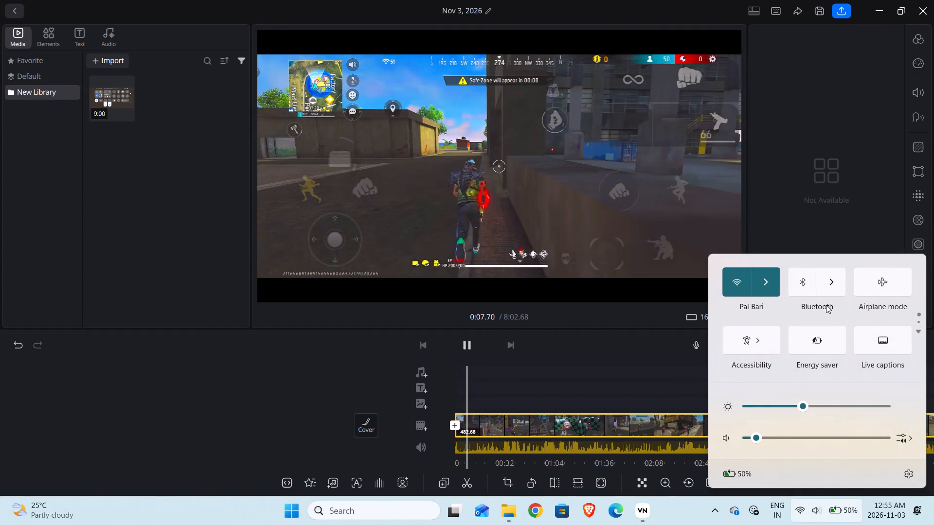
left_click(808, 275)
left_click_drag(933, 55, 933, 62)
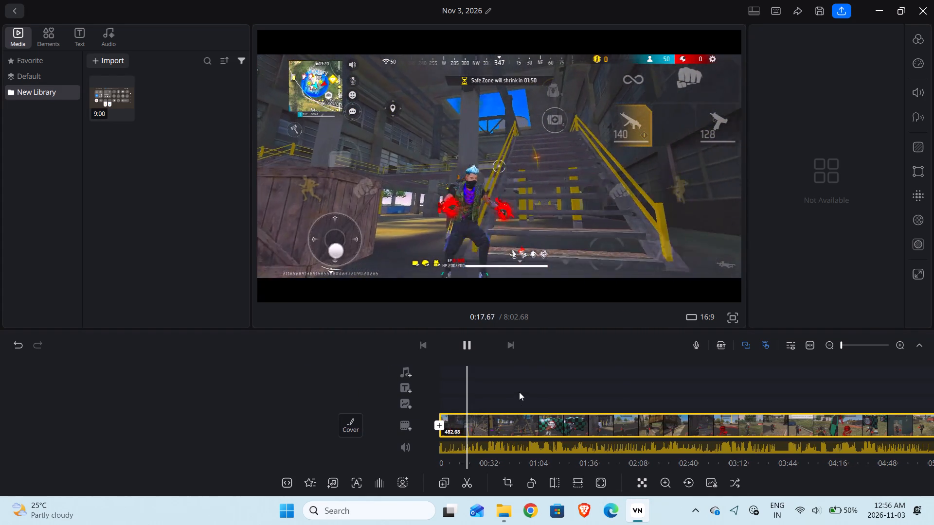
Magnify the timeline until its ruler shows one-second intervals.
right_click(519, 392)
scroll(519, 392, "up", 3)
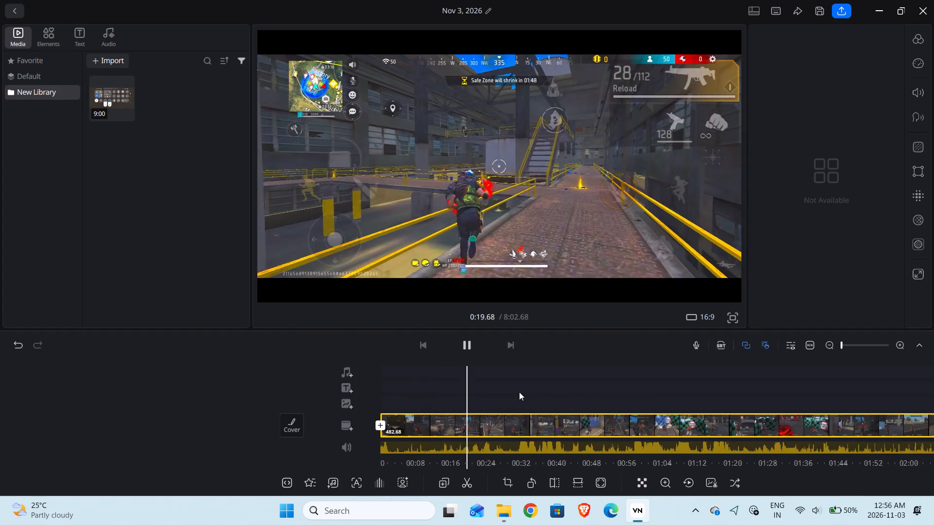
scroll(519, 392, "up", 6, "ctrl")
left_click(519, 392)
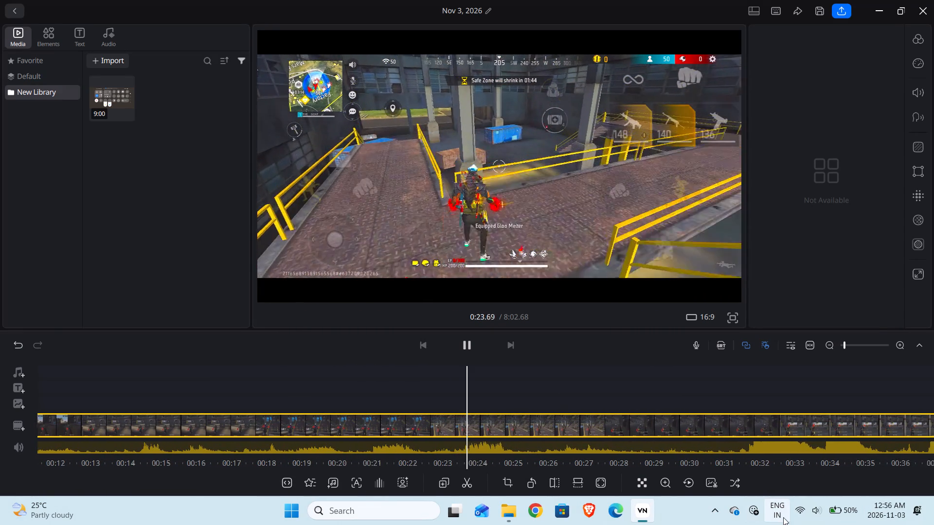
Connect the realme TechLife Buds T100 to the computer over Bluetooth.
left_click(783, 517)
left_click(882, 227)
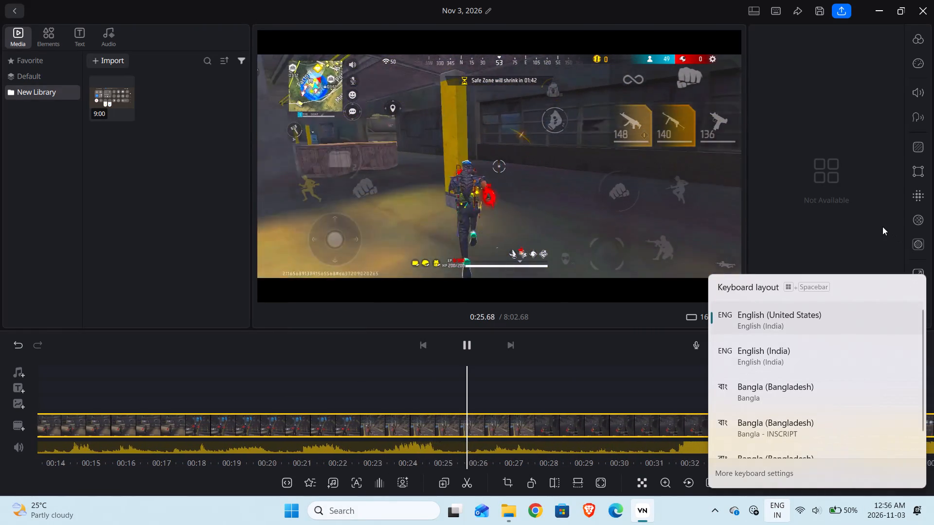
left_click(804, 507)
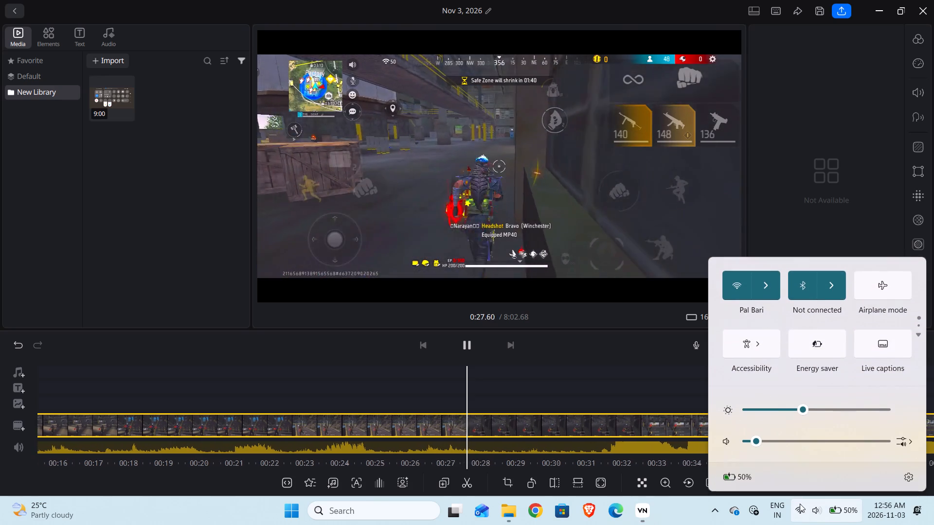
left_click(842, 285)
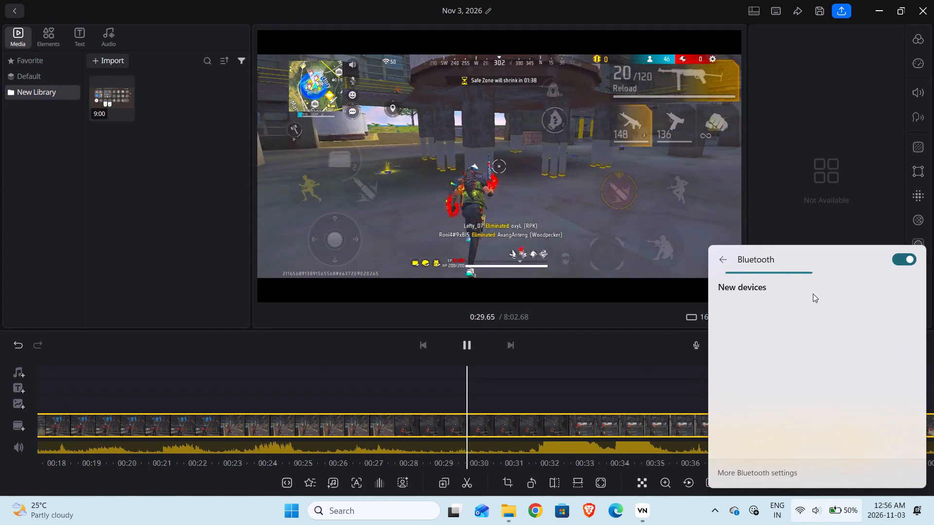
left_click(784, 312)
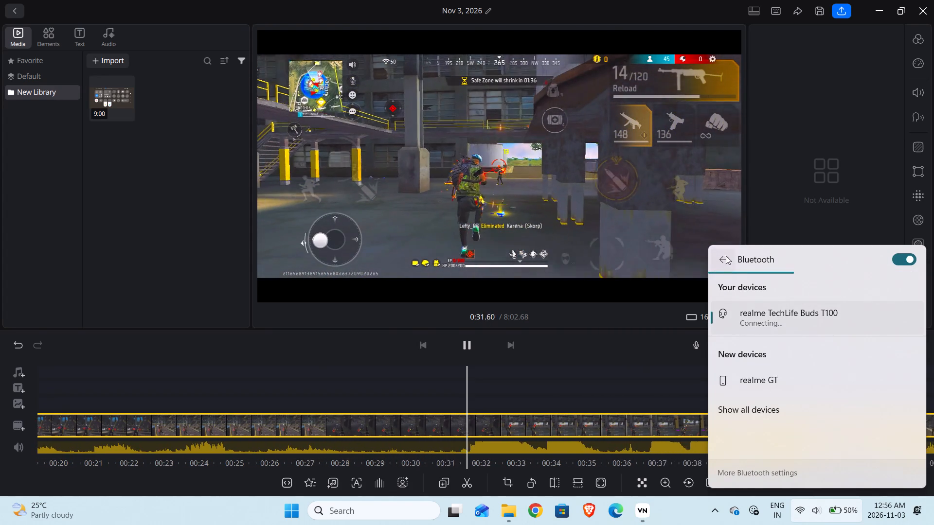
left_click(719, 255)
left_click(789, 201)
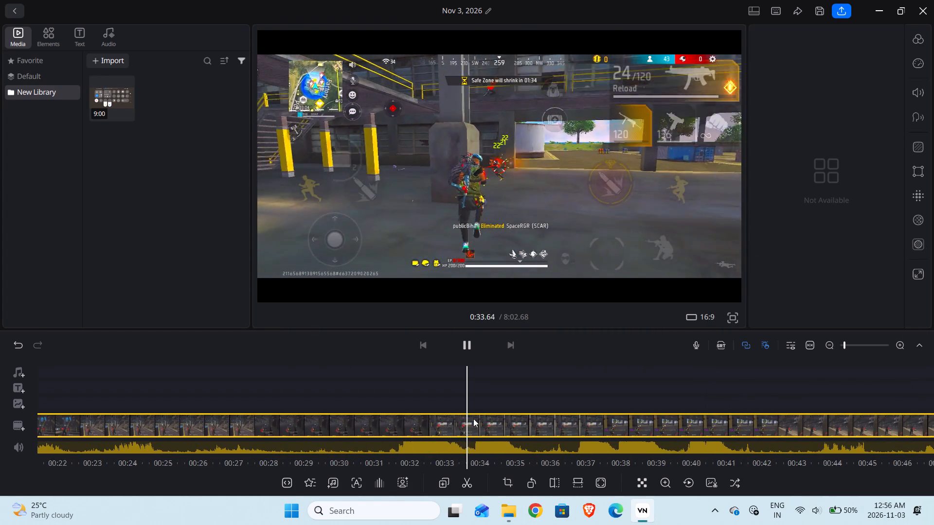
Find the cut point near the beginning of the gameplay clip and split the clip at 0:01.93.
left_click_drag(468, 376, 679, 439)
left_click_drag(441, 401, 621, 415)
left_click_drag(453, 397, 455, 397)
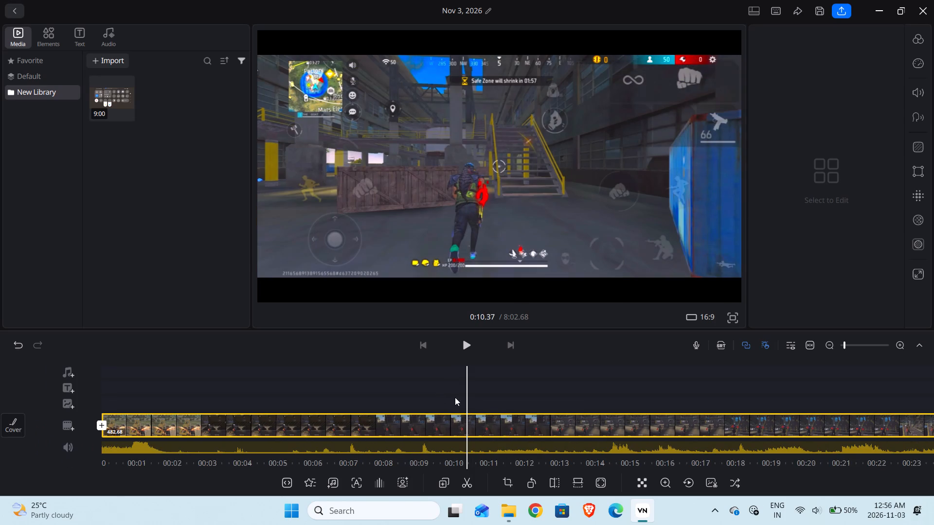
left_click_drag(455, 397, 529, 398)
left_click_drag(464, 389, 626, 398)
left_click_drag(344, 379, 456, 398)
left_click(466, 346)
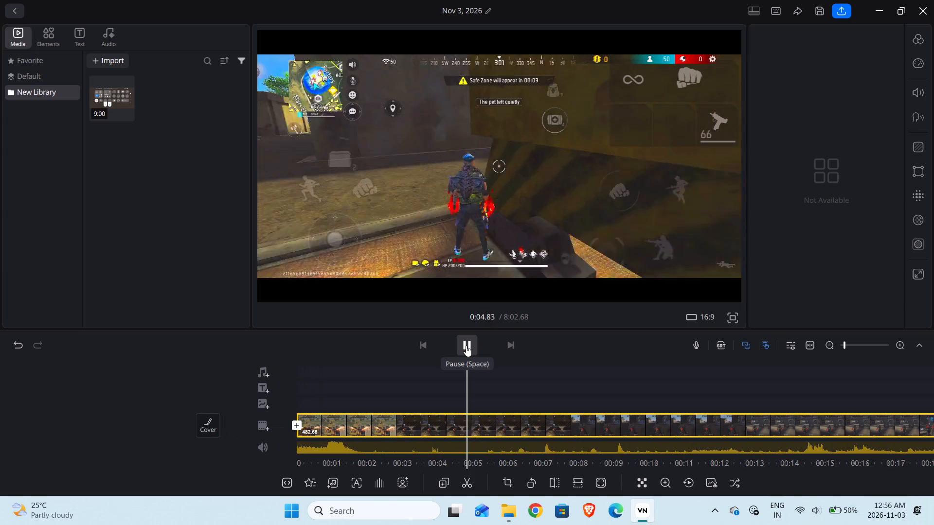
left_click_drag(455, 383, 514, 391)
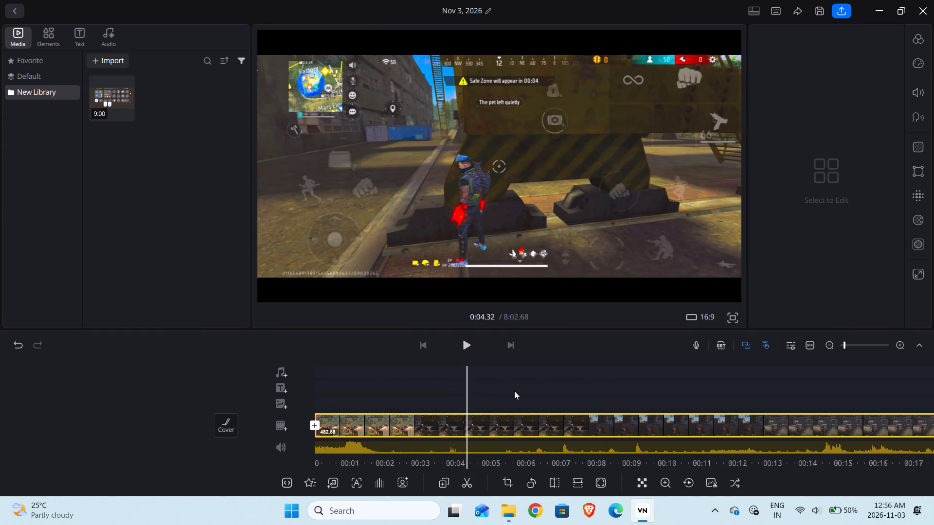
left_click_drag(514, 391, 657, 451)
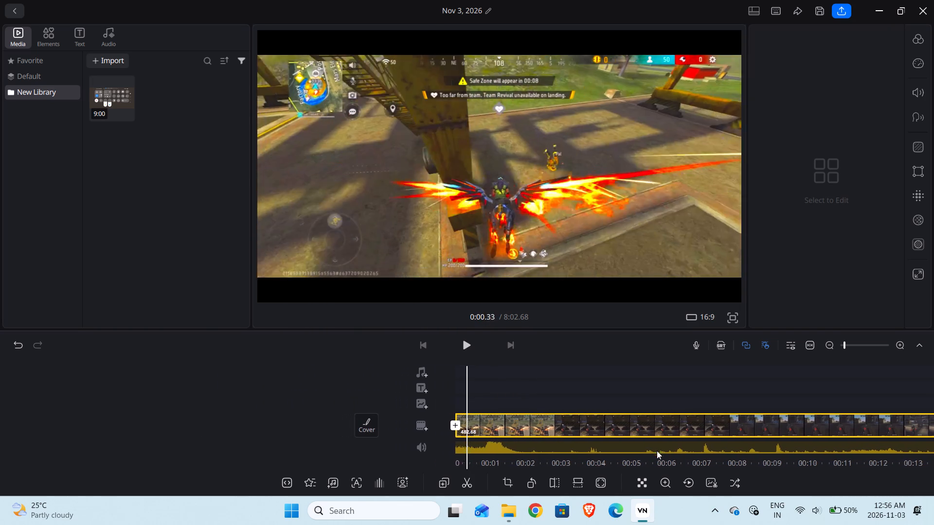
left_click_drag(657, 451, 658, 453)
left_click(466, 349)
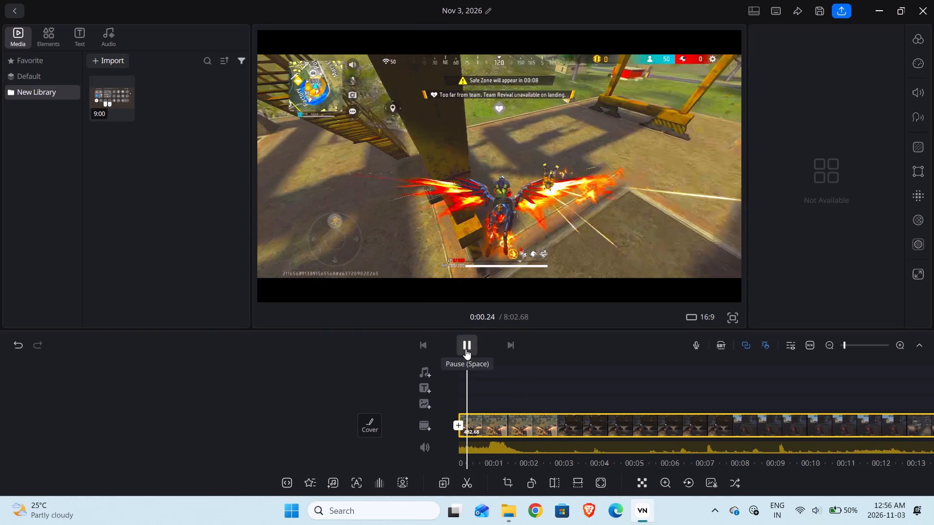
left_click(466, 349)
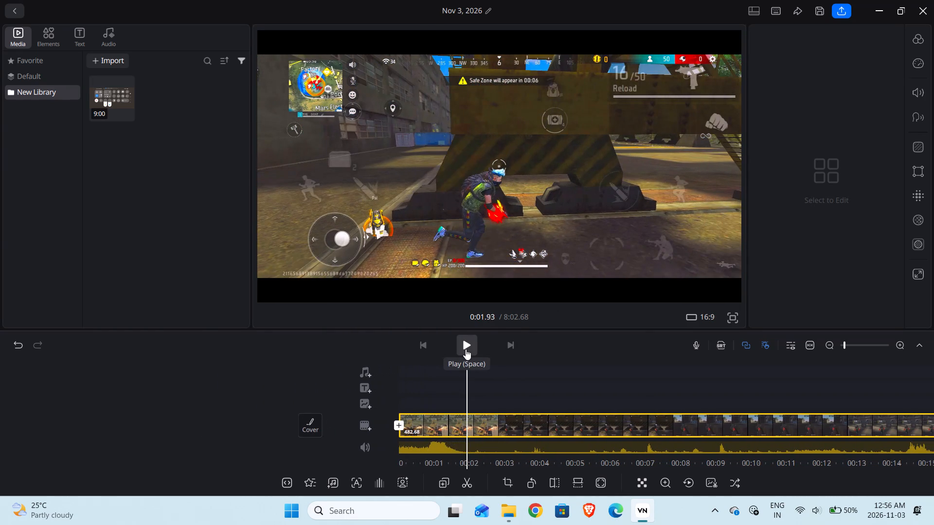
left_click(476, 478)
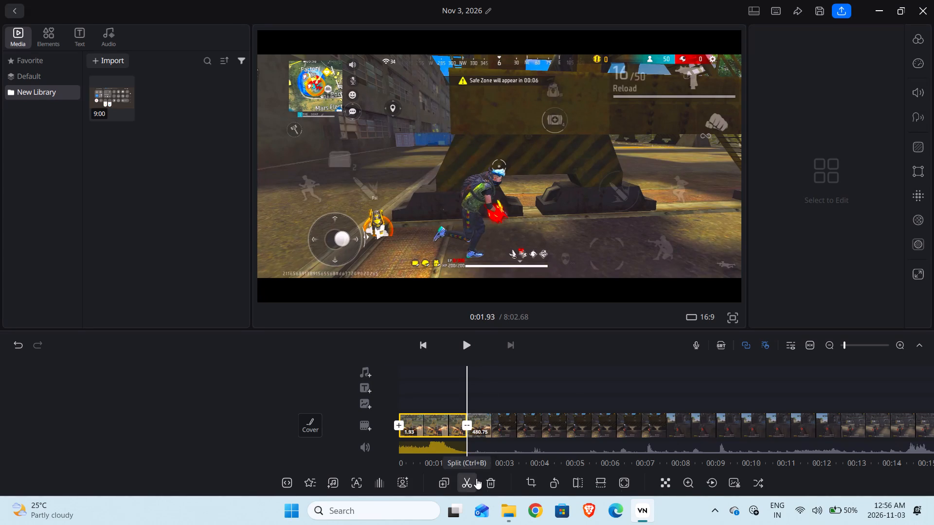
Scrub through the gameplay after the opening split, past 0:23, to examine which footage to cut.
left_click_drag(566, 383, 492, 373)
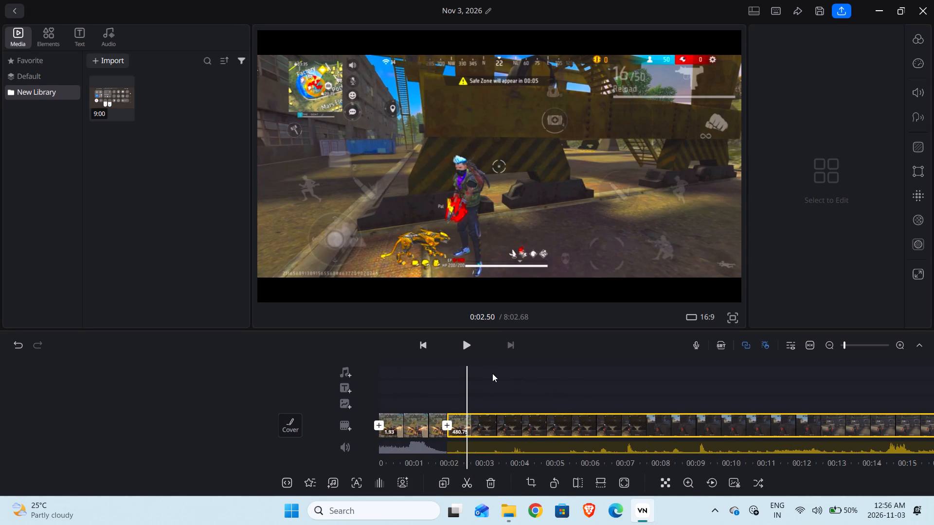
left_click_drag(575, 402, 514, 398)
left_click_drag(553, 397, 470, 385)
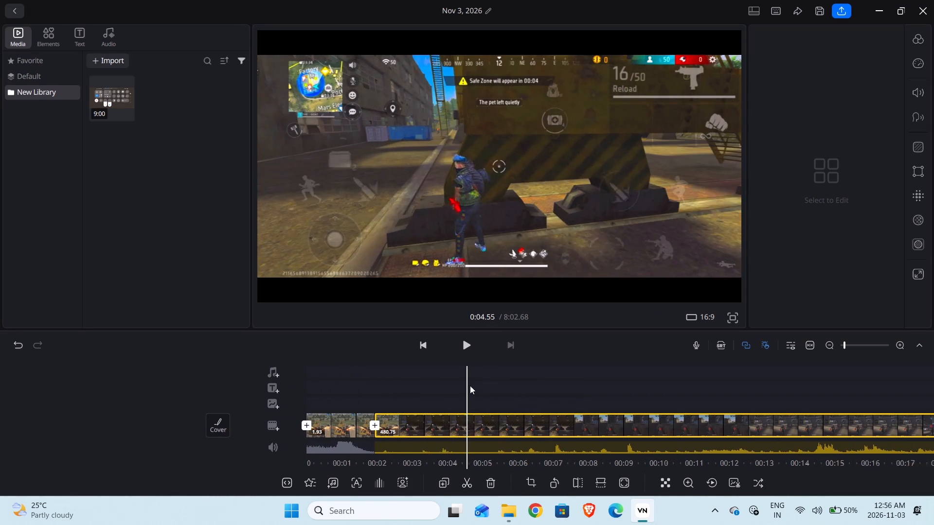
left_click_drag(470, 385, 468, 385)
left_click_drag(569, 406, 464, 396)
left_click_drag(489, 394, 411, 382)
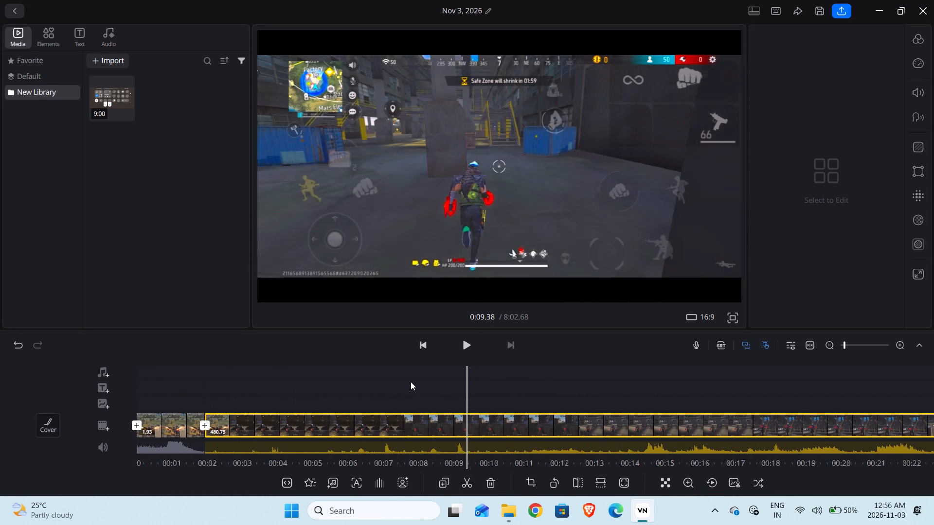
left_click_drag(511, 389, 427, 380)
left_click_drag(579, 422, 456, 406)
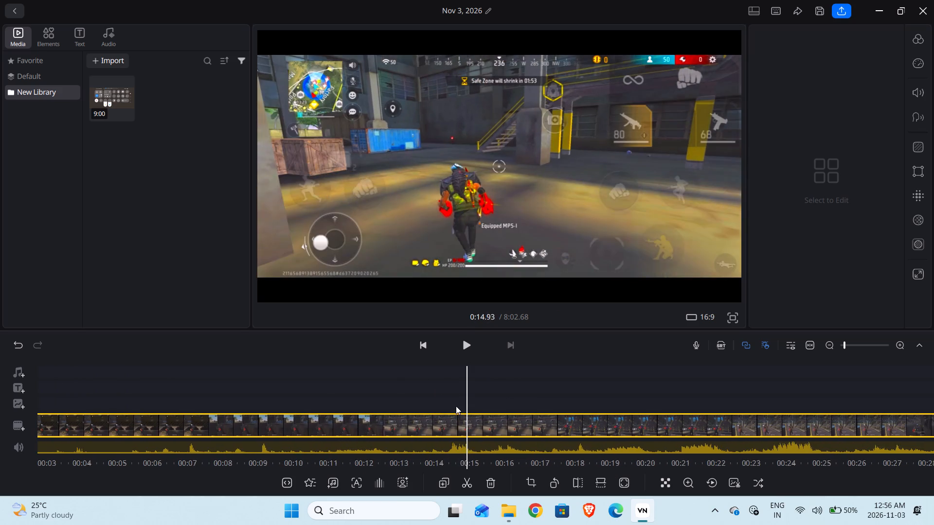
left_click_drag(456, 406, 460, 407)
left_click_drag(569, 421, 553, 420)
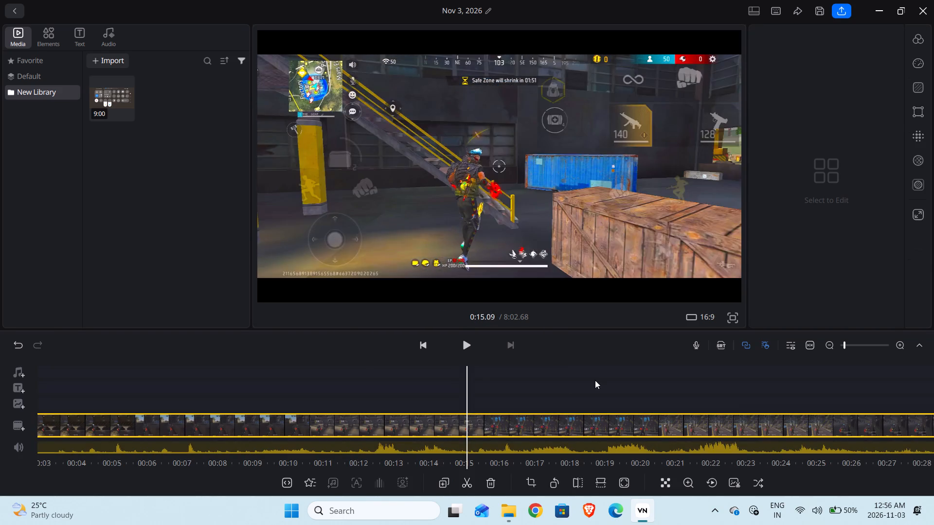
left_click_drag(595, 380, 502, 377)
left_click_drag(602, 407, 523, 397)
left_click_drag(609, 398, 510, 389)
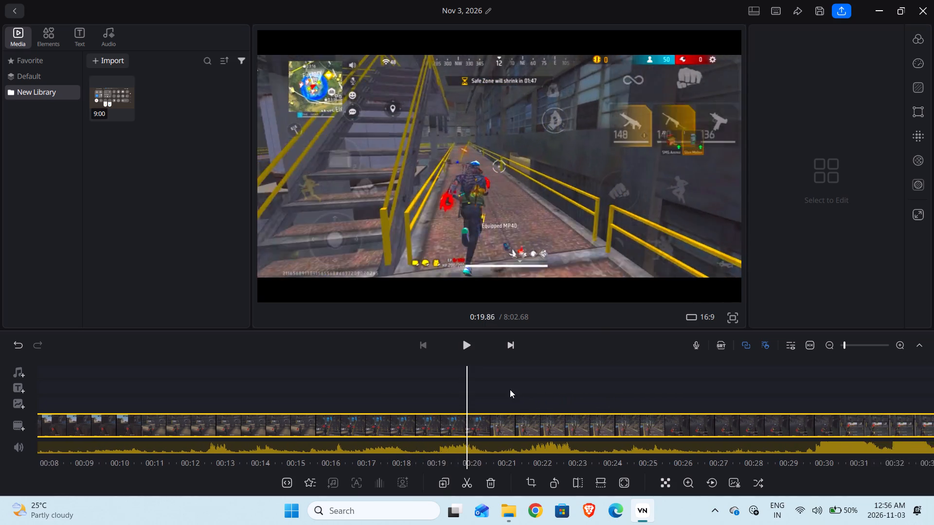
left_click_drag(510, 389, 463, 380)
left_click_drag(552, 376, 470, 371)
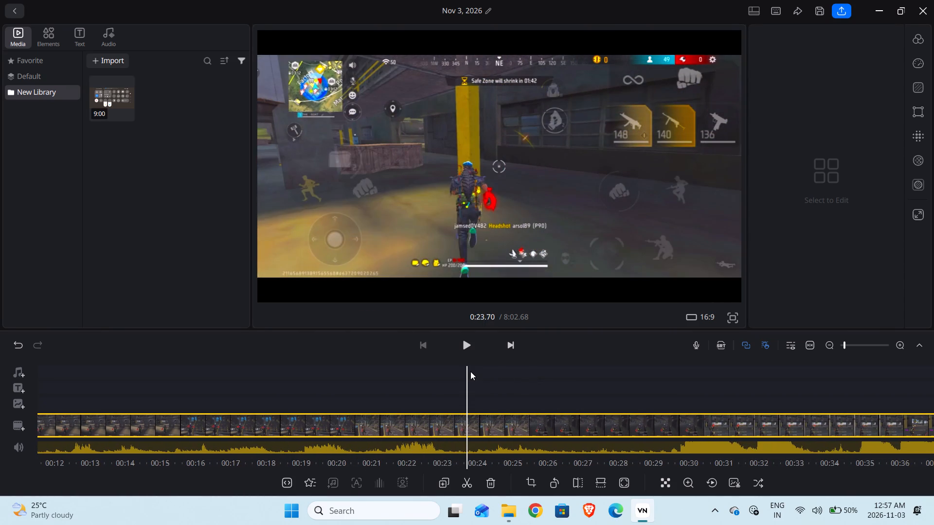
left_click_drag(566, 377, 478, 373)
left_click_drag(574, 402, 478, 387)
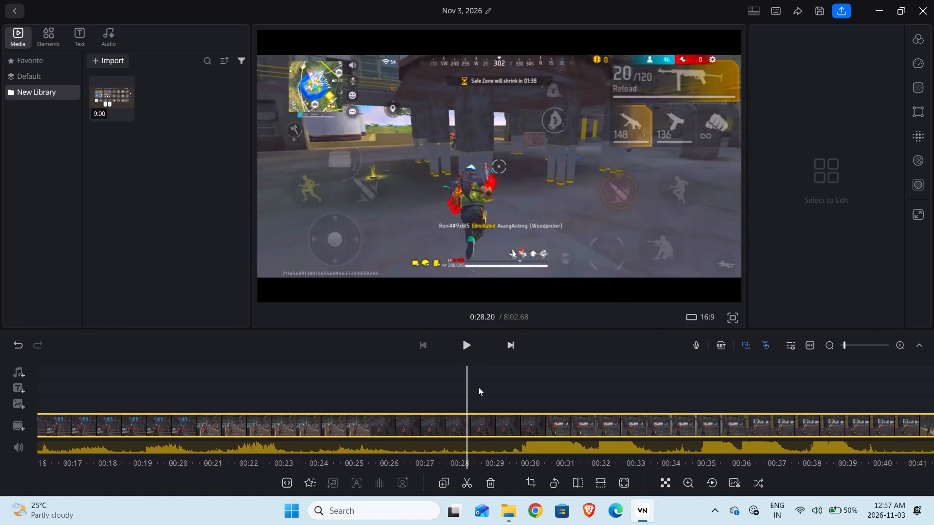
Split the gameplay clip at 0:26.38 and delete the footage before that point.
left_click_drag(478, 387, 542, 406)
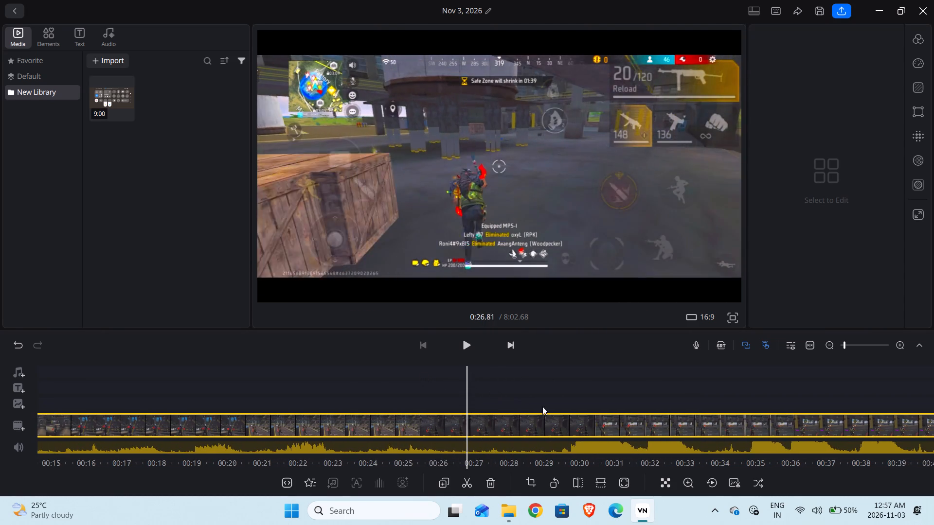
left_click_drag(542, 406, 561, 417)
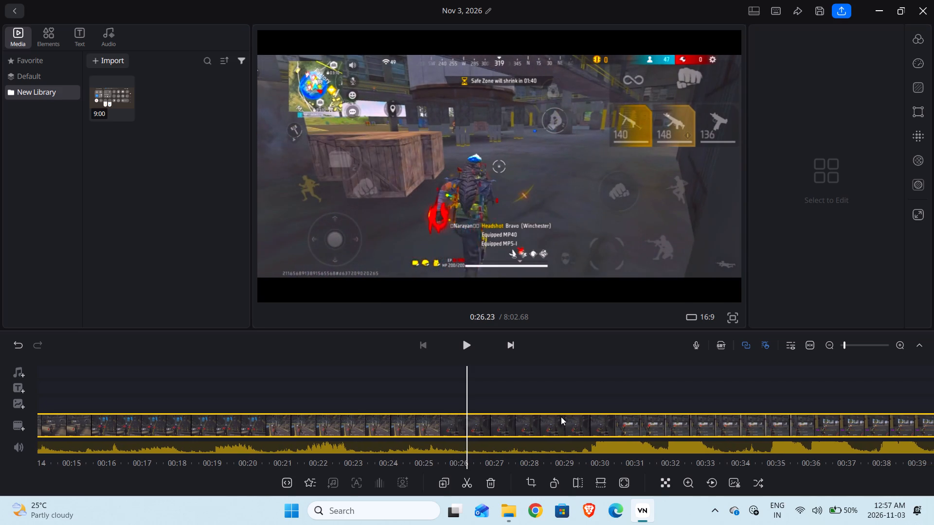
left_click_drag(561, 417, 556, 416)
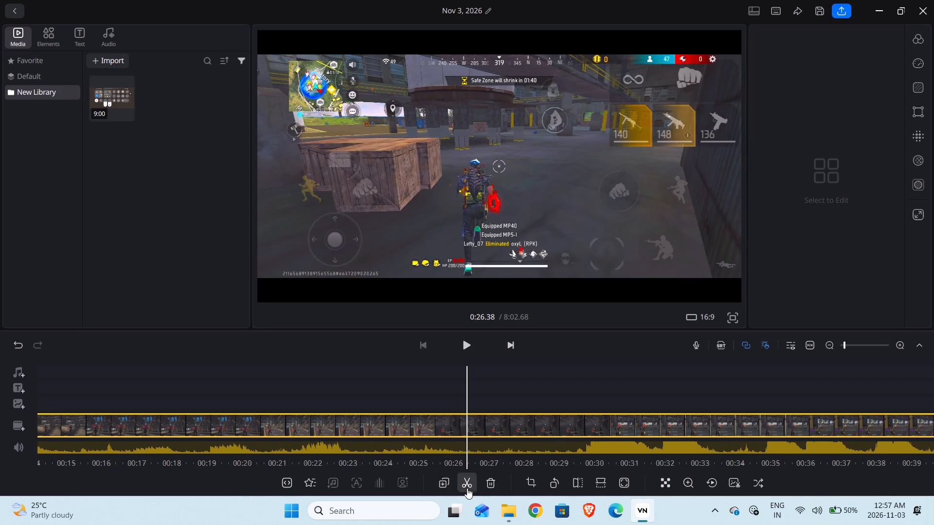
left_click(474, 487)
left_click(499, 488)
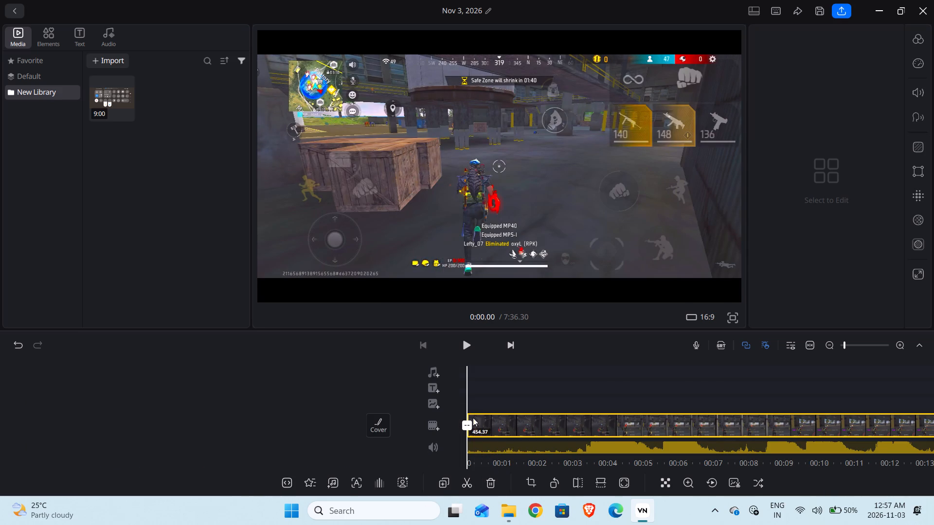
Play the trimmed video from its new start to review it.
left_click(470, 354)
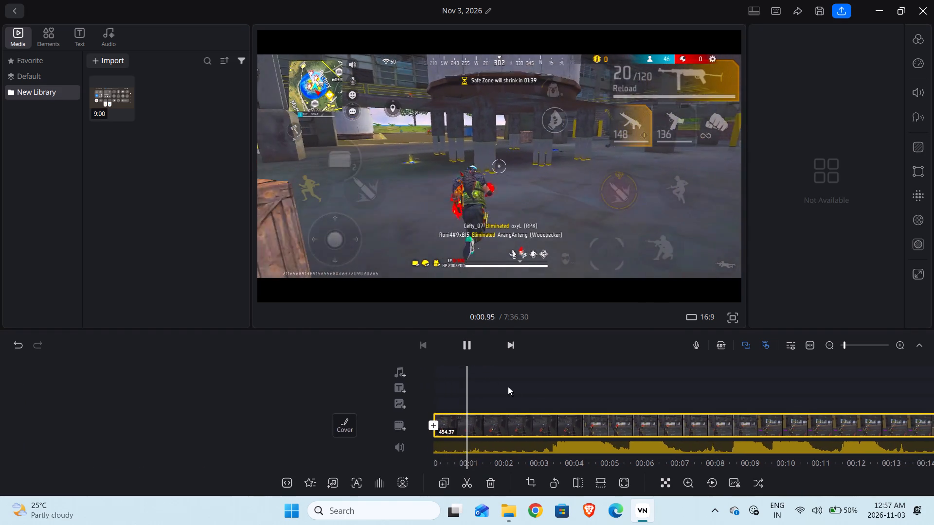
Lower the system volume to a level near its minimum while the video plays.
left_click(811, 514)
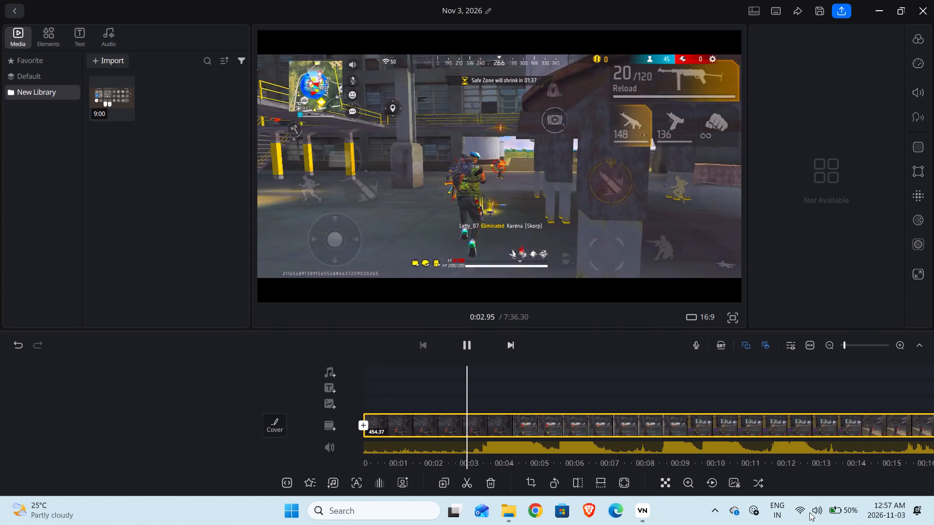
left_click(809, 512)
left_click(800, 505)
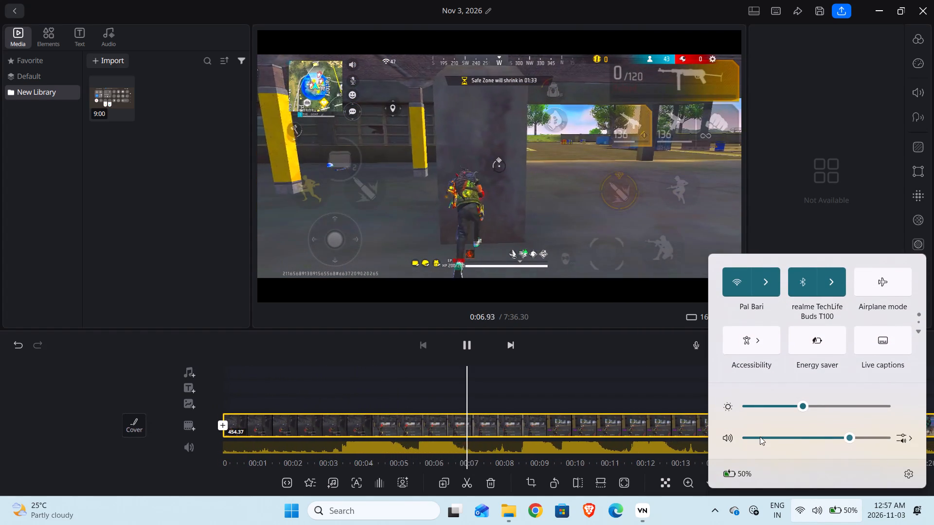
left_click(760, 437)
left_click(808, 254)
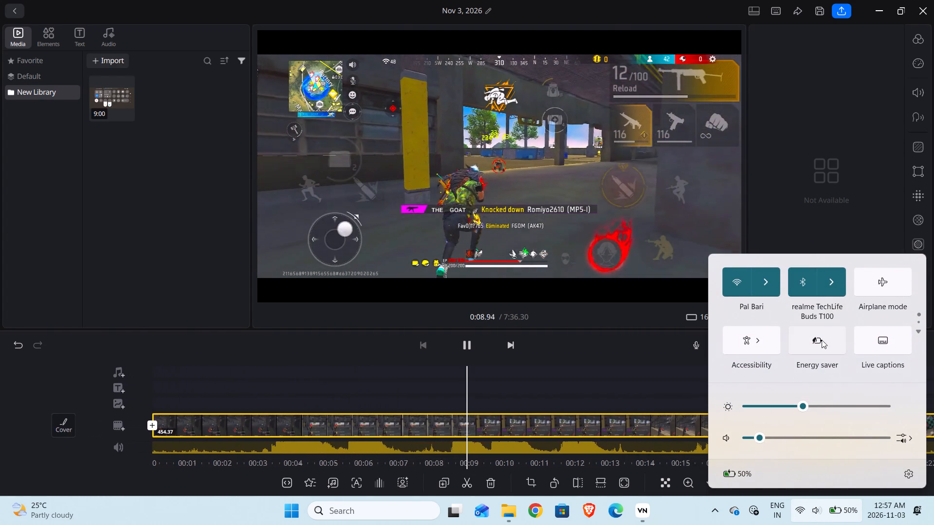
left_click(860, 227)
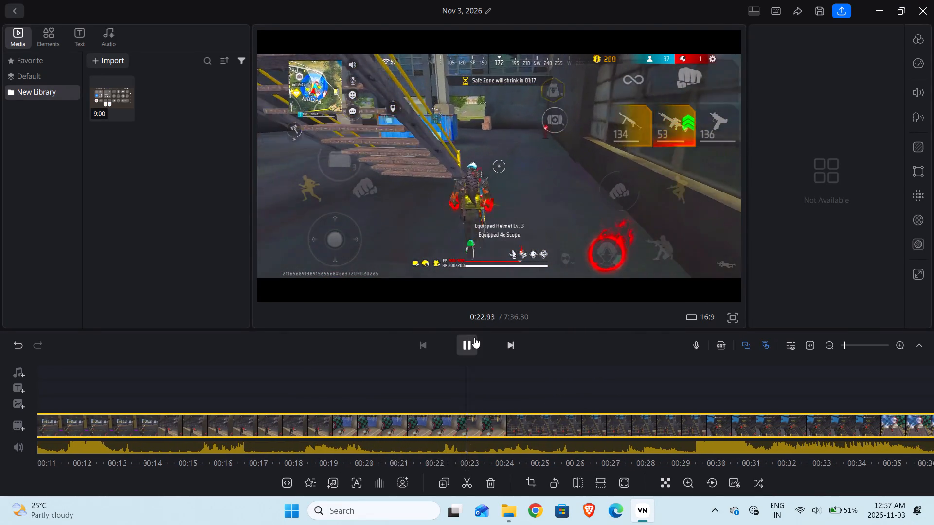
Pause playback at about 0:23 and move the playhead back to 0:20.68 in the gameplay.
left_click(473, 340)
left_click_drag(442, 373, 559, 401)
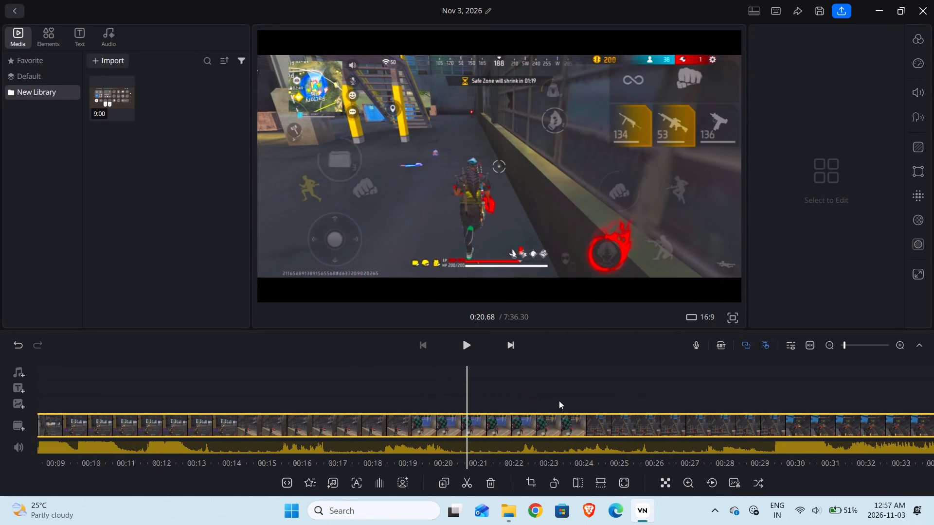
Split the gameplay clip at 0:20.37, just after the checkered Demon Slayer wall scene.
left_click_drag(559, 401, 594, 414)
left_click_drag(482, 395, 552, 400)
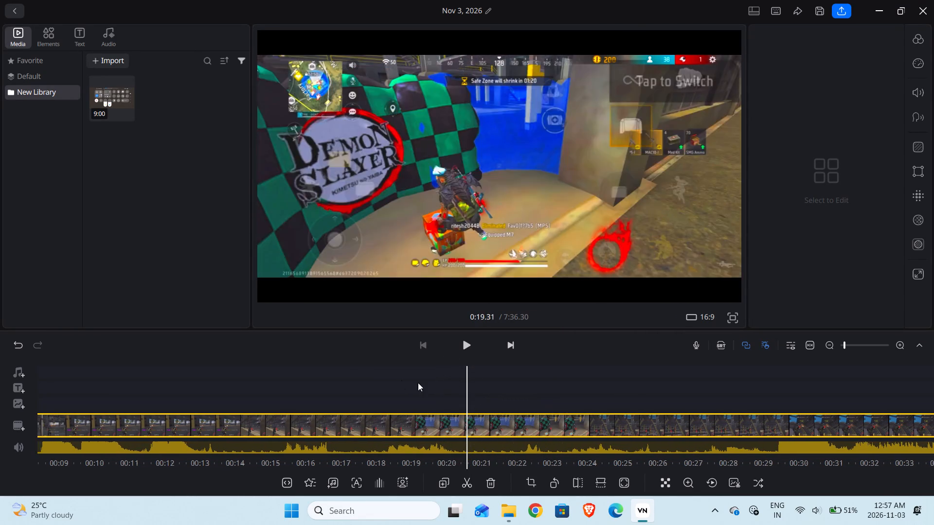
left_click_drag(418, 383, 453, 387)
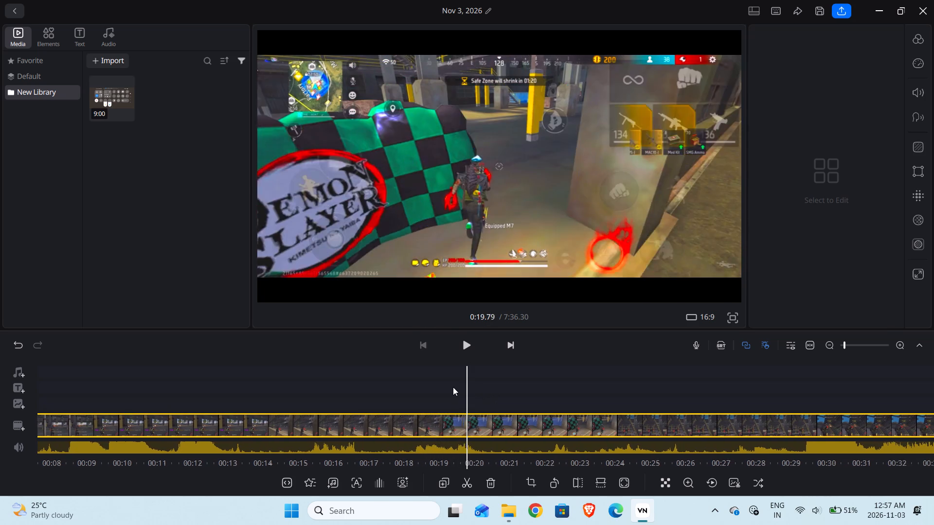
left_click_drag(453, 387, 434, 381)
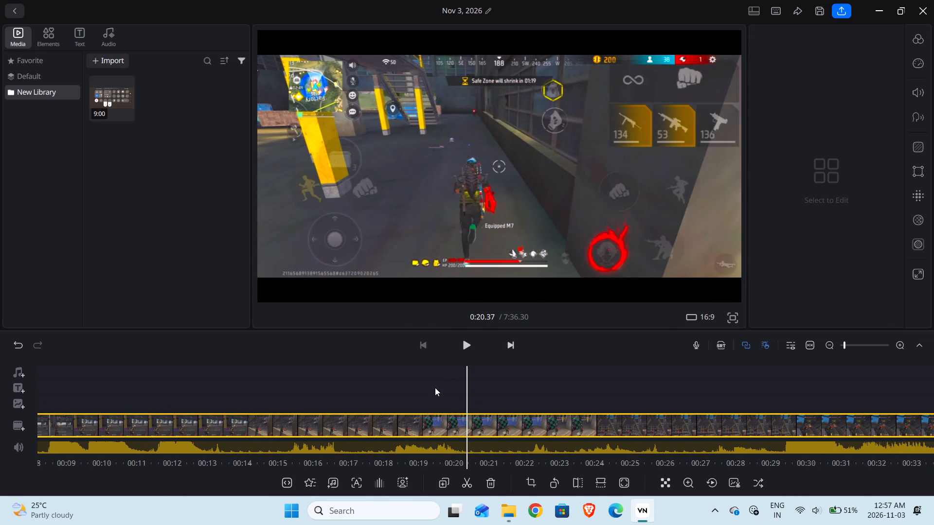
left_click(472, 474)
Split the clip again at 0:26.27 and delete the segment between 0:20.37 and 0:26.27.
left_click_drag(528, 380, 518, 379)
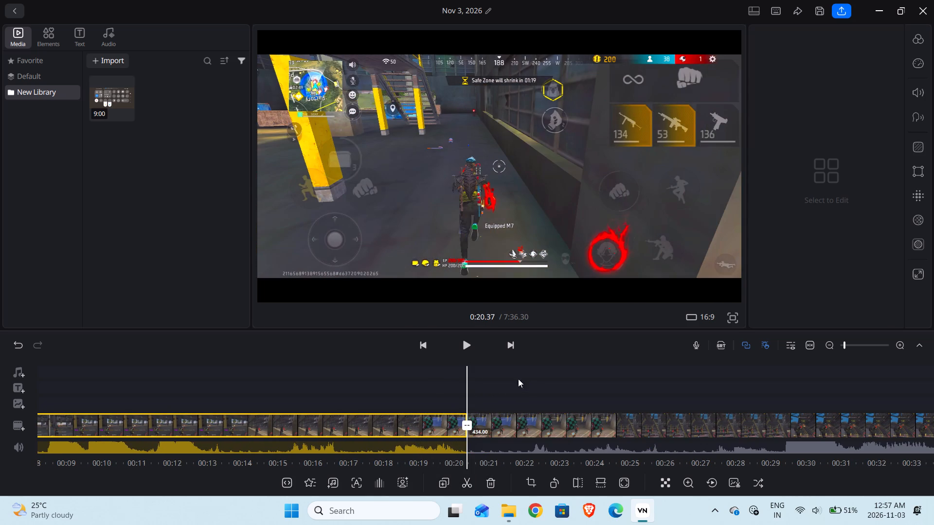
left_click_drag(518, 379, 427, 373)
left_click_drag(562, 396, 416, 358)
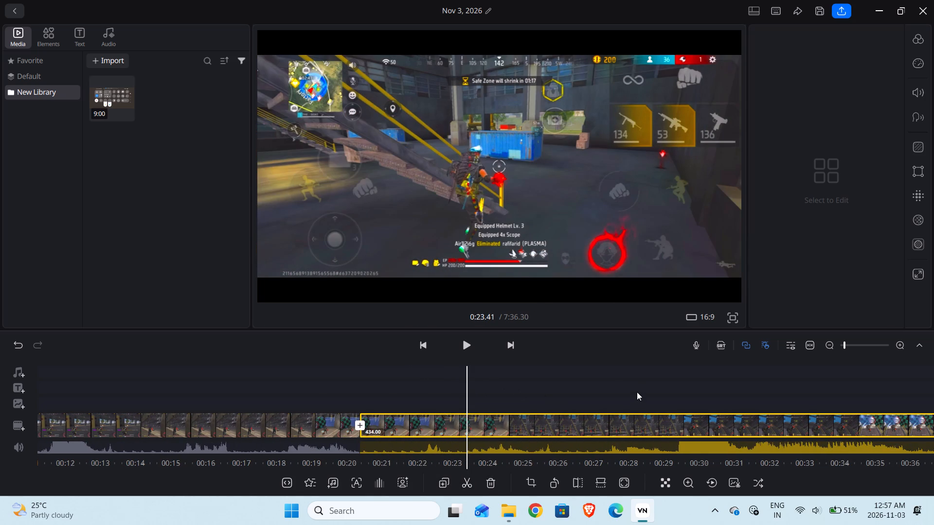
left_click_drag(637, 386, 535, 374)
left_click_drag(639, 395, 515, 385)
left_click_drag(618, 388, 678, 417)
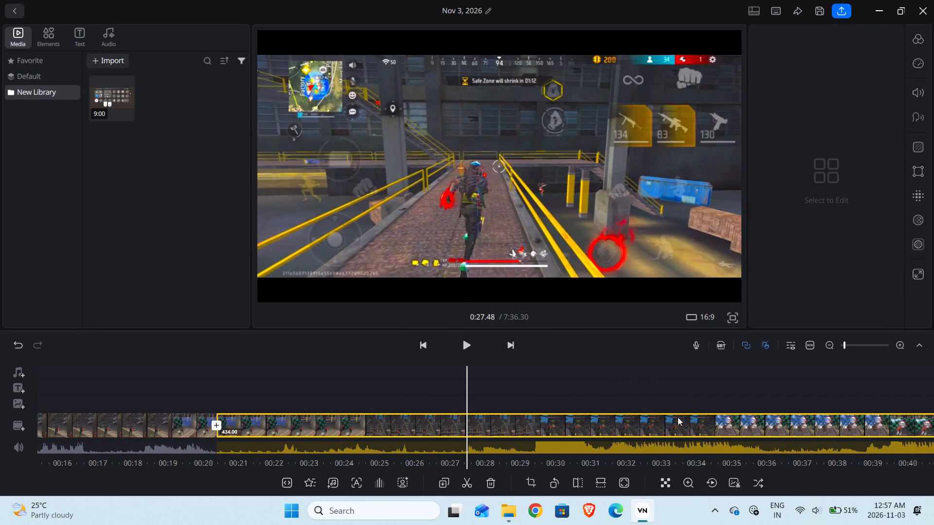
left_click_drag(678, 417, 720, 436)
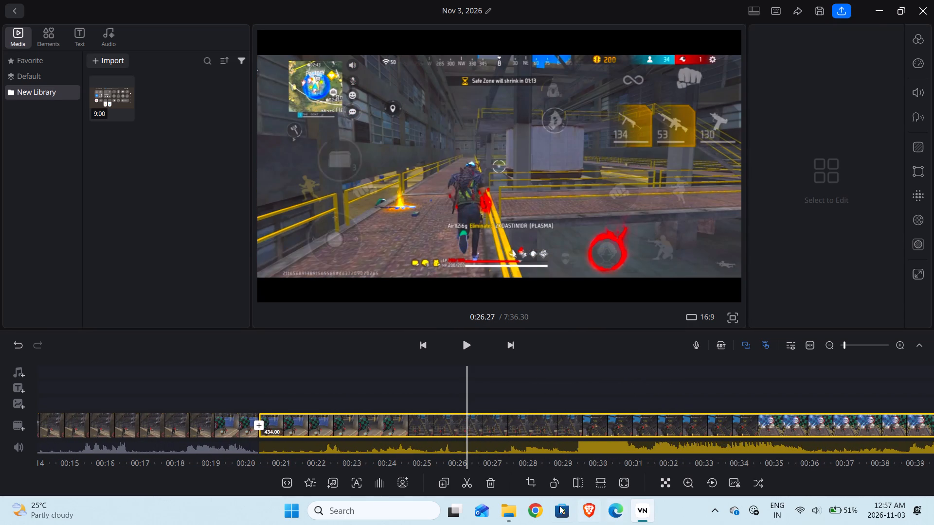
left_click(468, 479)
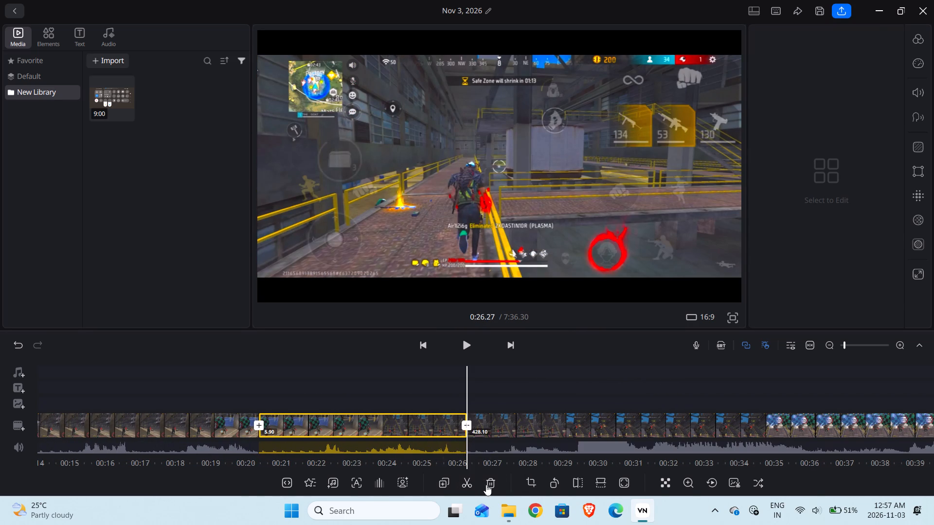
left_click(492, 485)
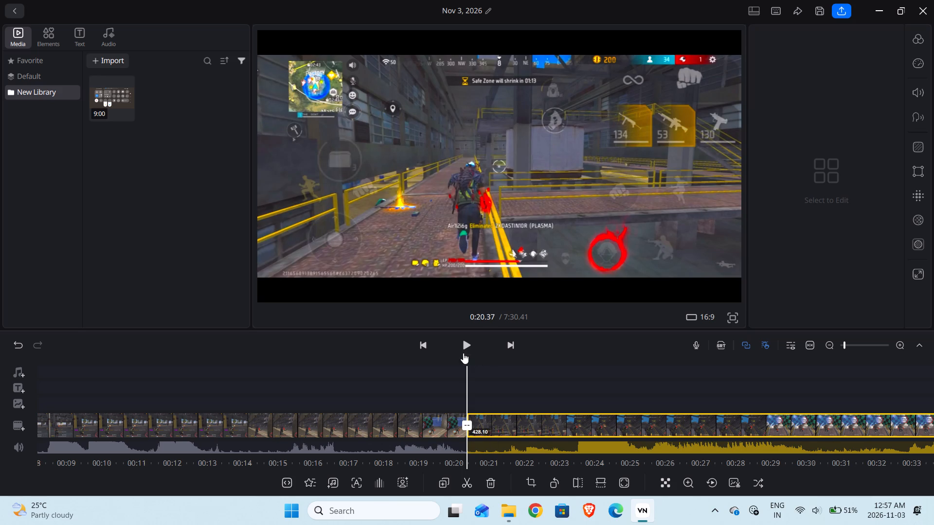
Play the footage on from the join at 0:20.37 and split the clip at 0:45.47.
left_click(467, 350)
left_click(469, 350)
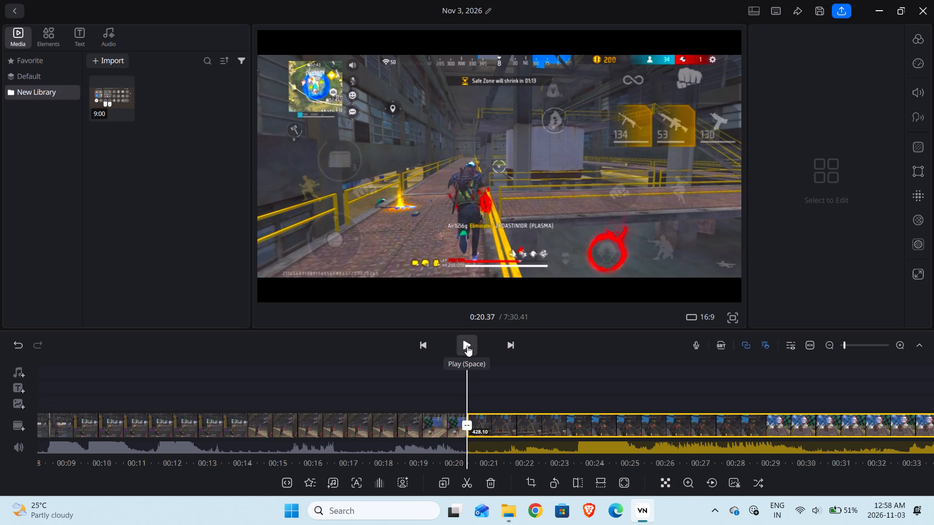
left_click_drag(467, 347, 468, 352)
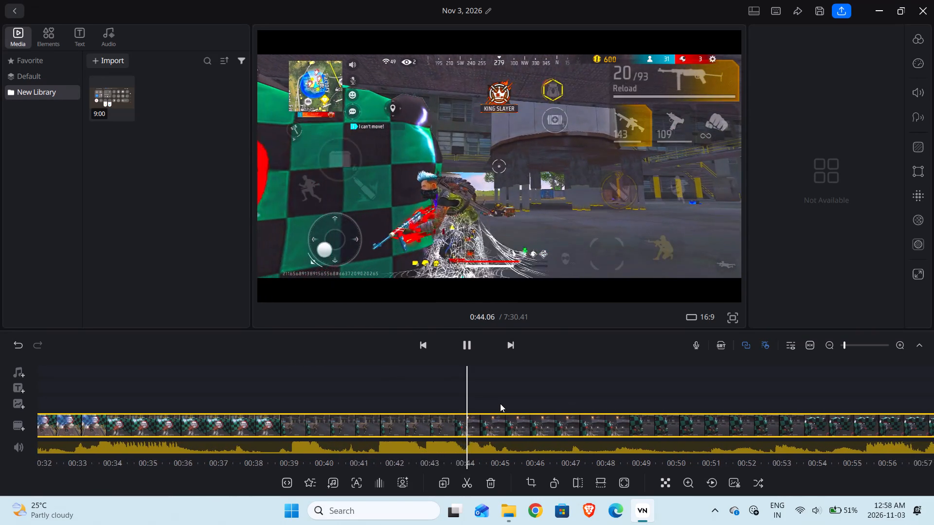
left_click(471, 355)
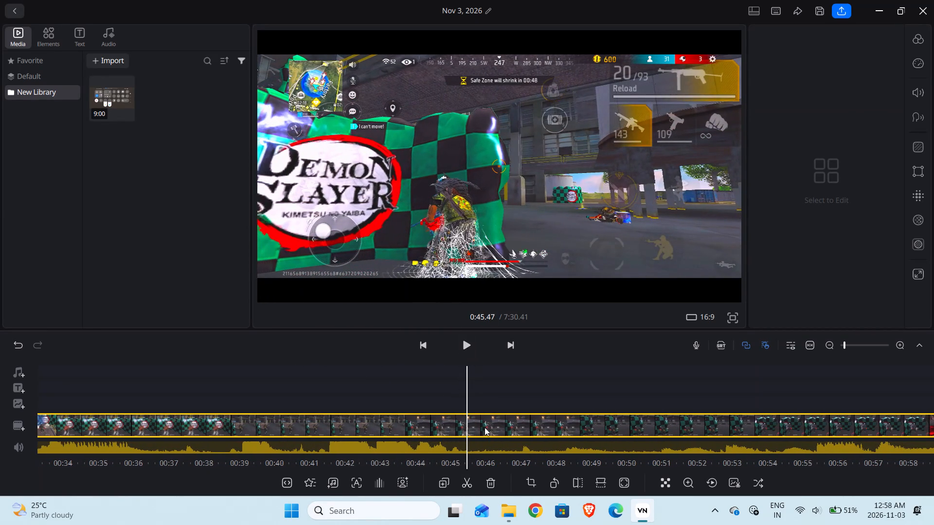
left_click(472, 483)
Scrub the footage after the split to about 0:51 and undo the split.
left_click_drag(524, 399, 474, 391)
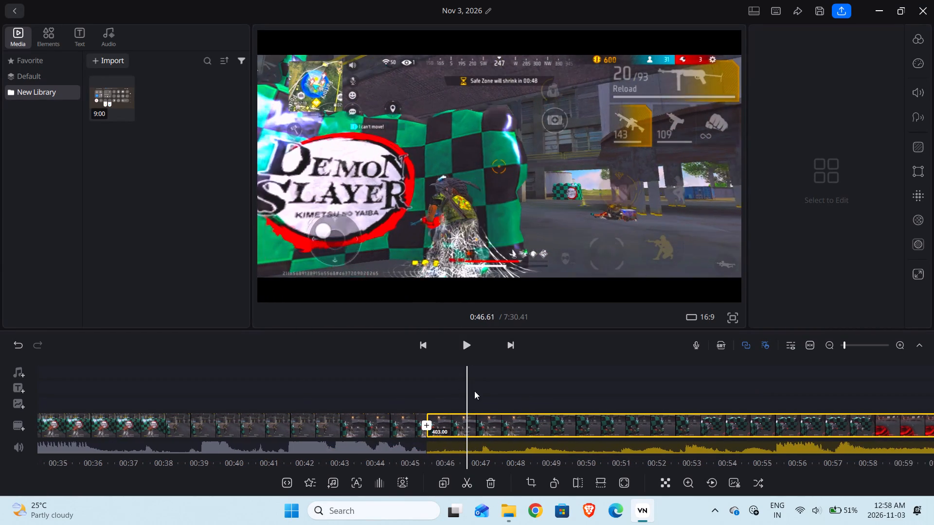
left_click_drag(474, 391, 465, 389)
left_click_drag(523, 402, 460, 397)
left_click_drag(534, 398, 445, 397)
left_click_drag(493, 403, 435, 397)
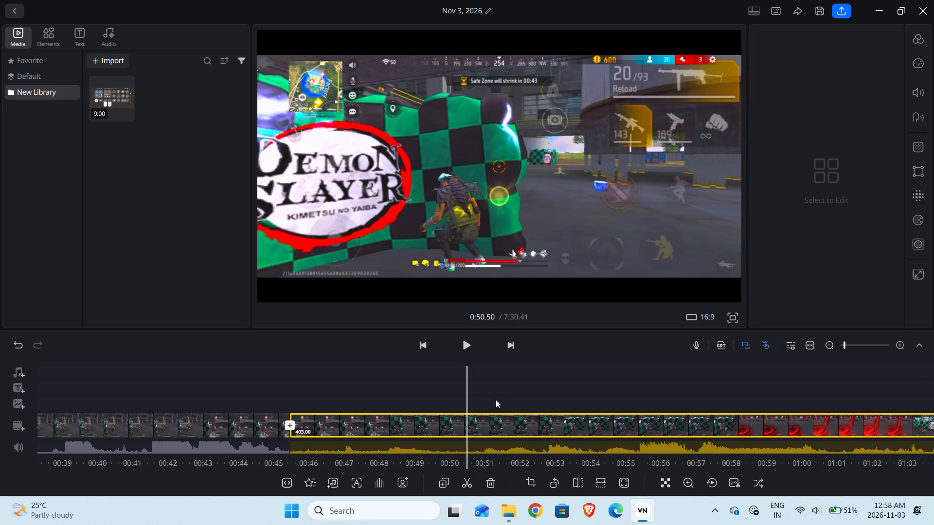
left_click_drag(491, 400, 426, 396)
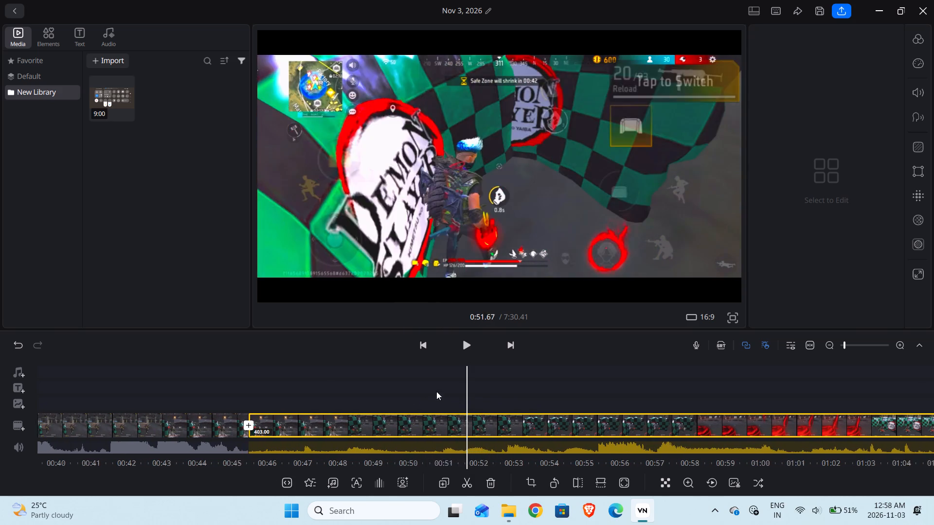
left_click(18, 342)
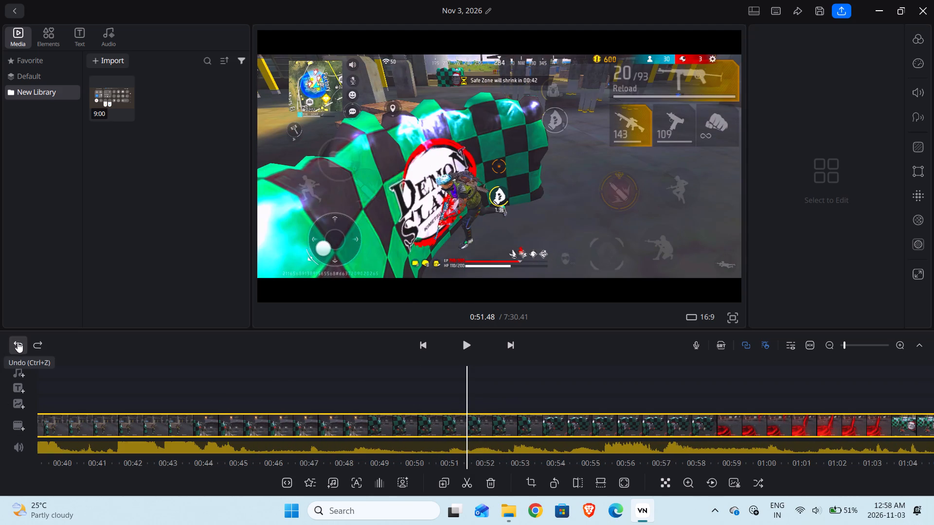
Replay the footage from about 0:44.85 and split the clip at 0:49.41.
left_click_drag(196, 388, 395, 400)
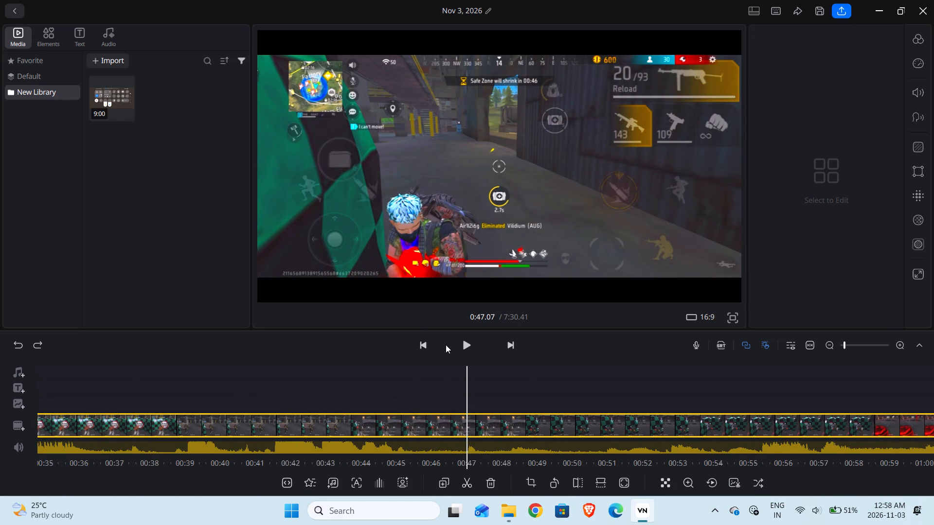
left_click_drag(456, 374, 509, 397)
left_click_drag(457, 398, 533, 408)
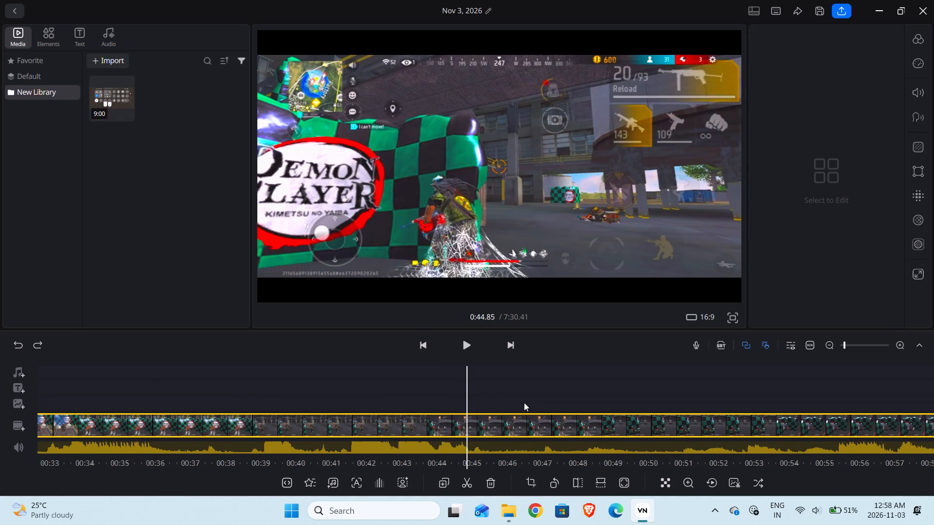
left_click(466, 352)
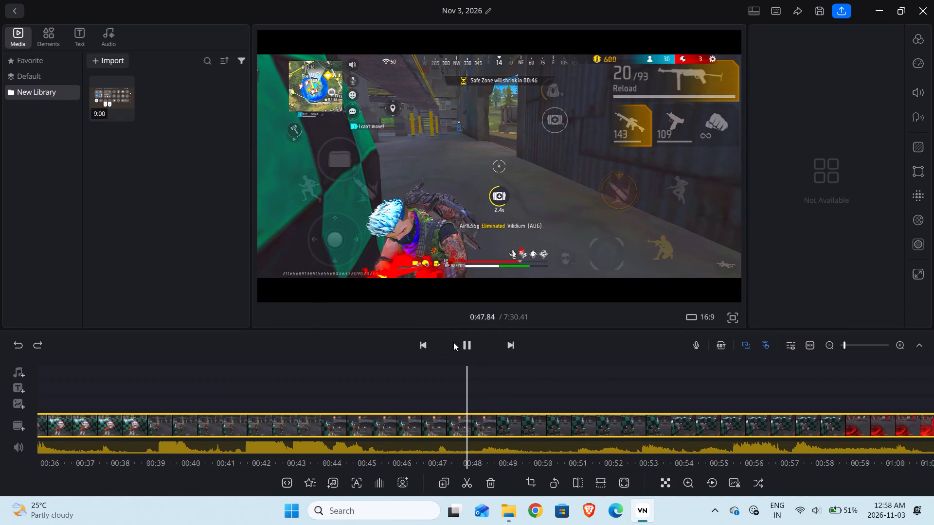
left_click(459, 345)
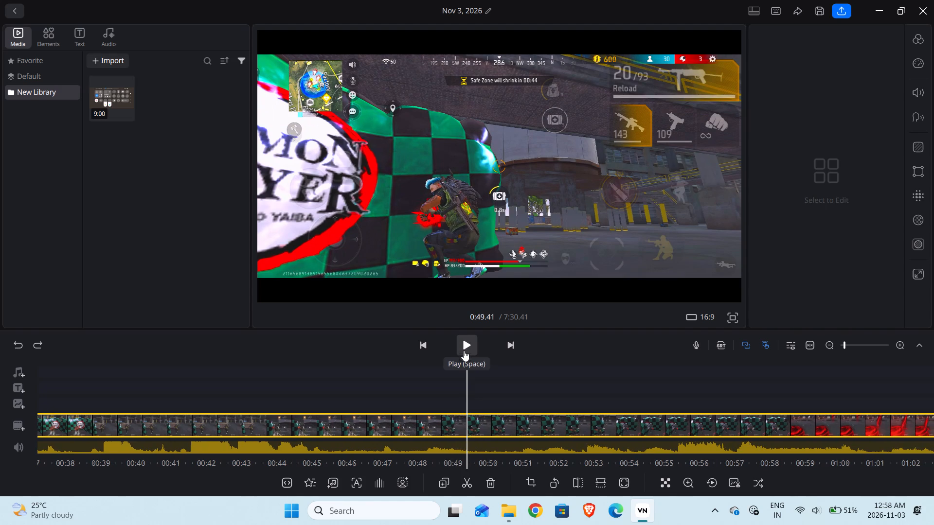
left_click(468, 491)
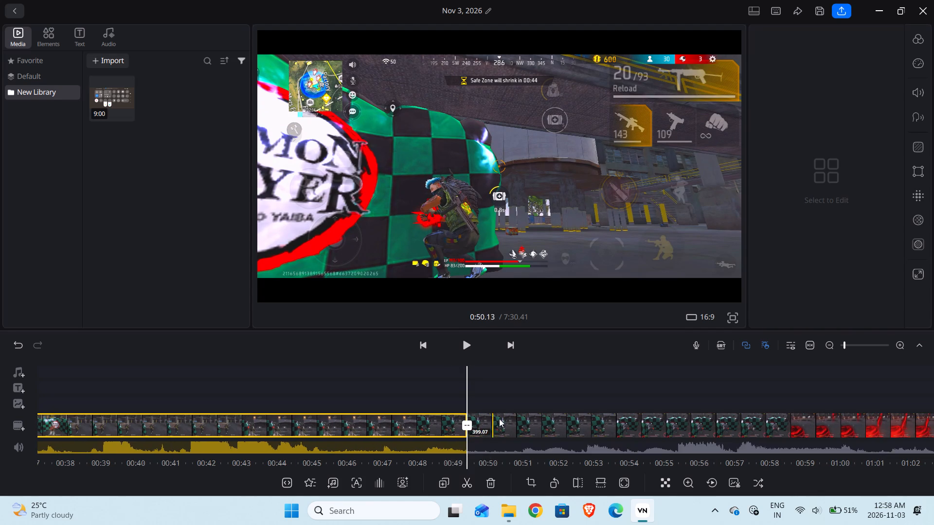
Scrub the footage after 0:49.41, split the clip at 1:00.08 and delete the segment between 0:49.41 and 1:00.08.
left_click_drag(503, 410, 400, 400)
left_click_drag(464, 404, 394, 408)
left_click_drag(443, 412, 503, 422)
left_click_drag(452, 397, 492, 397)
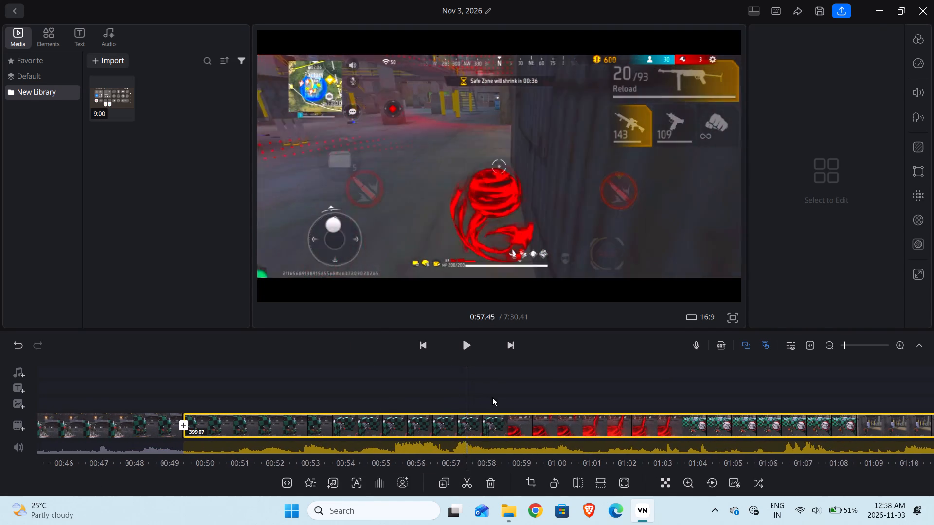
left_click_drag(492, 397, 382, 399)
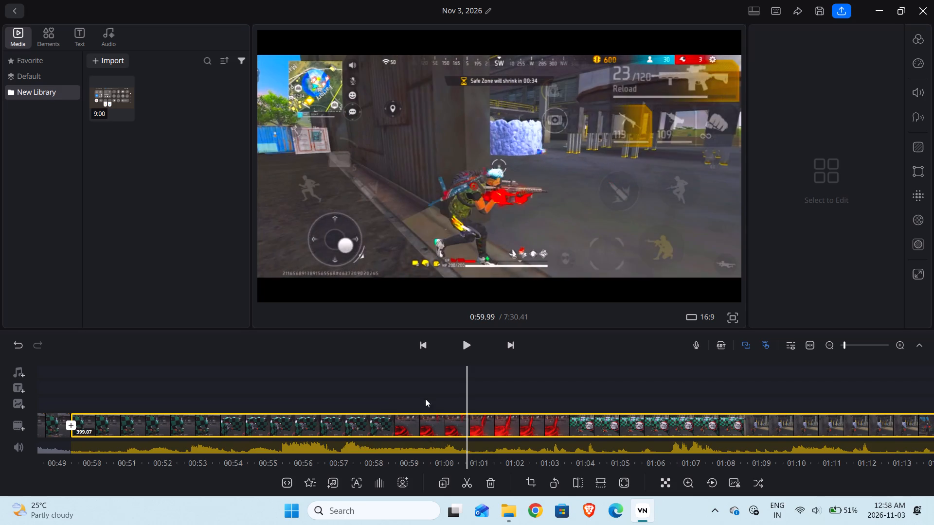
left_click_drag(418, 383, 518, 401)
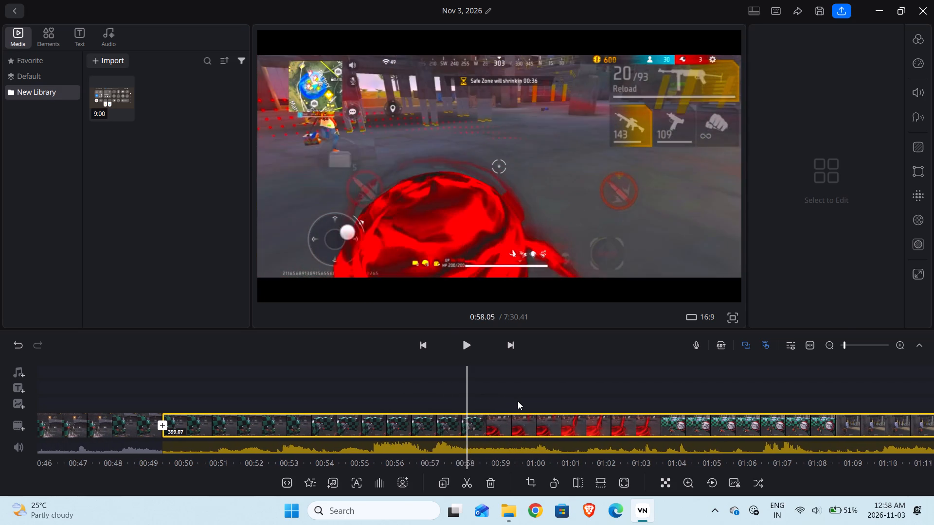
left_click_drag(518, 401, 526, 414)
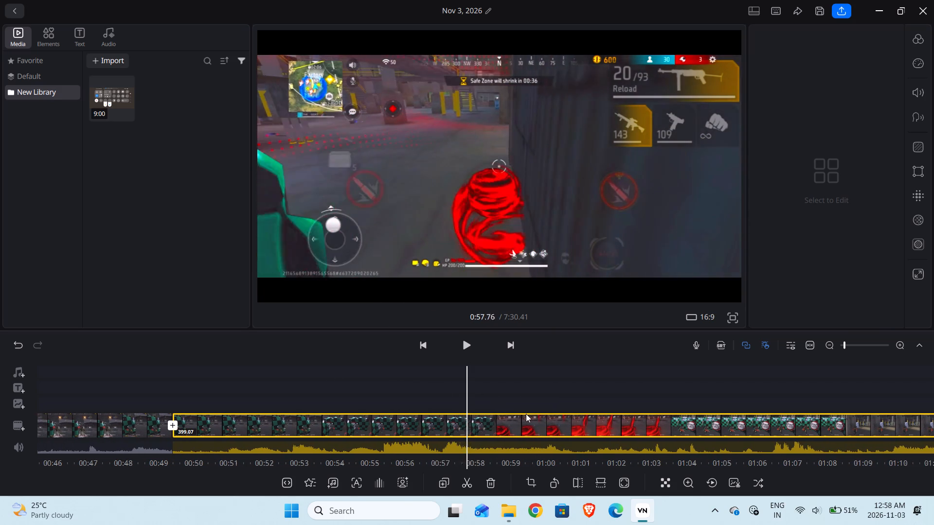
left_click_drag(526, 414, 464, 415)
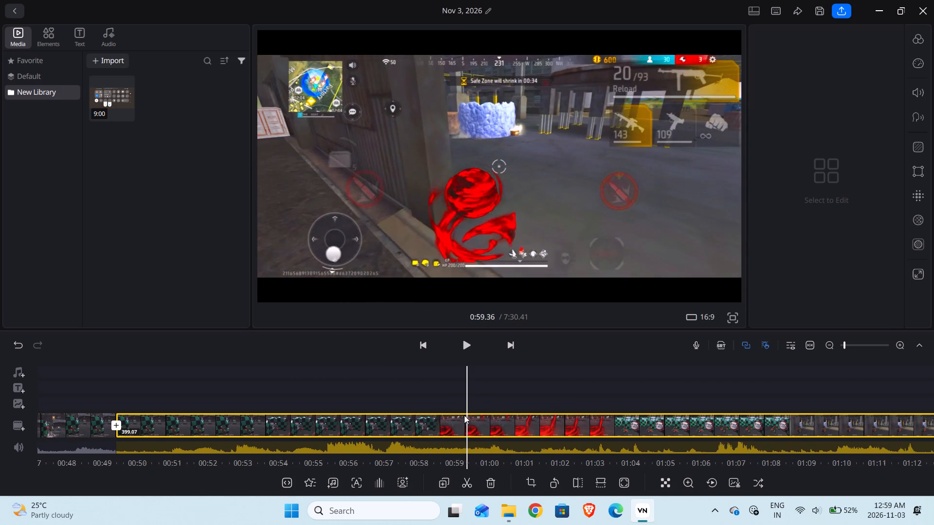
left_click_drag(464, 415, 409, 409)
left_click_drag(392, 403, 419, 407)
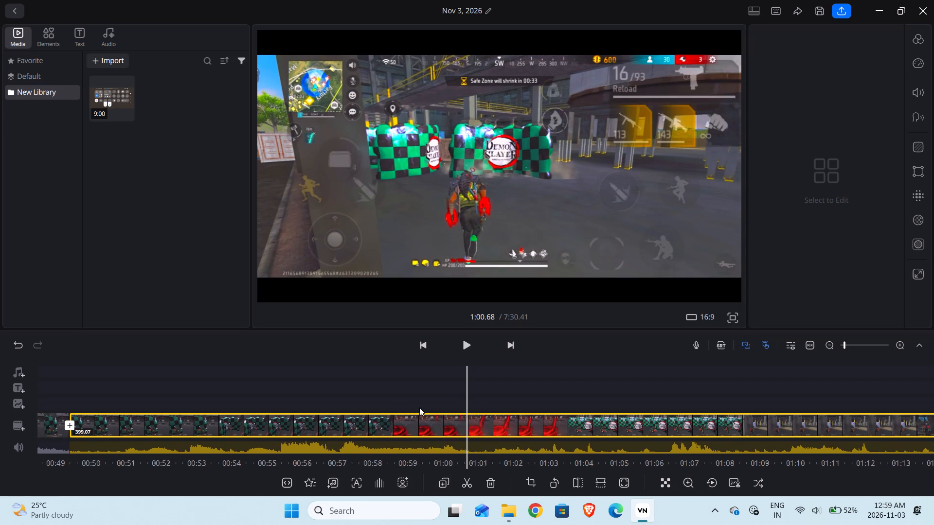
left_click_drag(419, 407, 438, 414)
left_click_drag(492, 394, 491, 395)
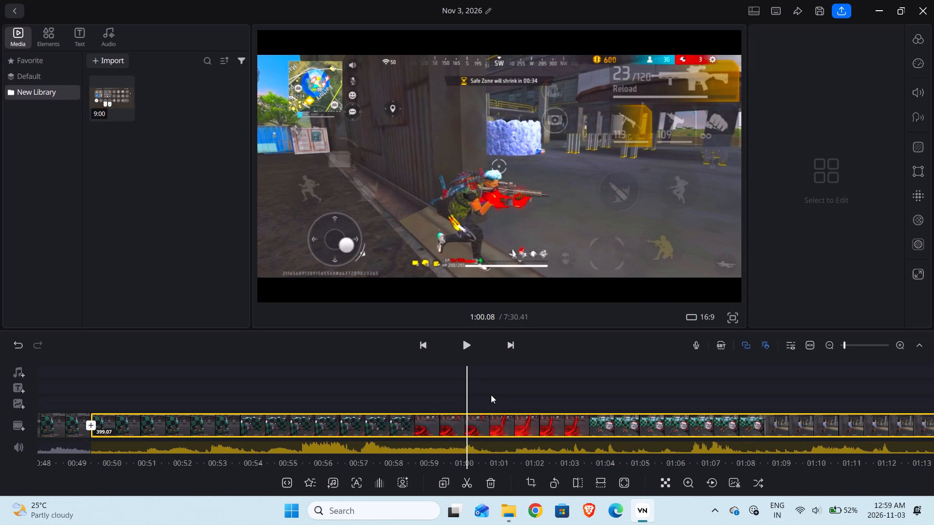
left_click_drag(491, 395, 485, 395)
left_click(465, 483)
left_click(490, 483)
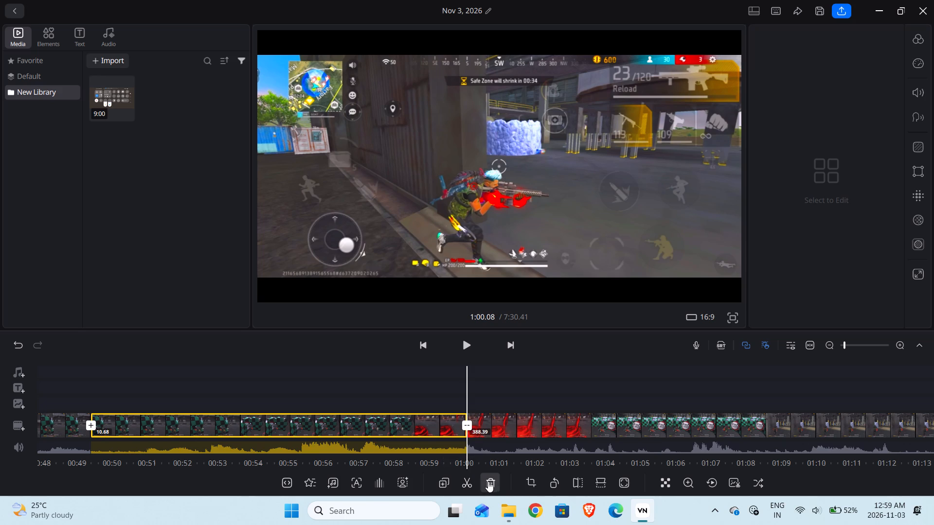
Play the footage on from the join at 0:49.41 and split the clip at 1:09.58.
left_click_drag(410, 379, 461, 388)
left_click(464, 347)
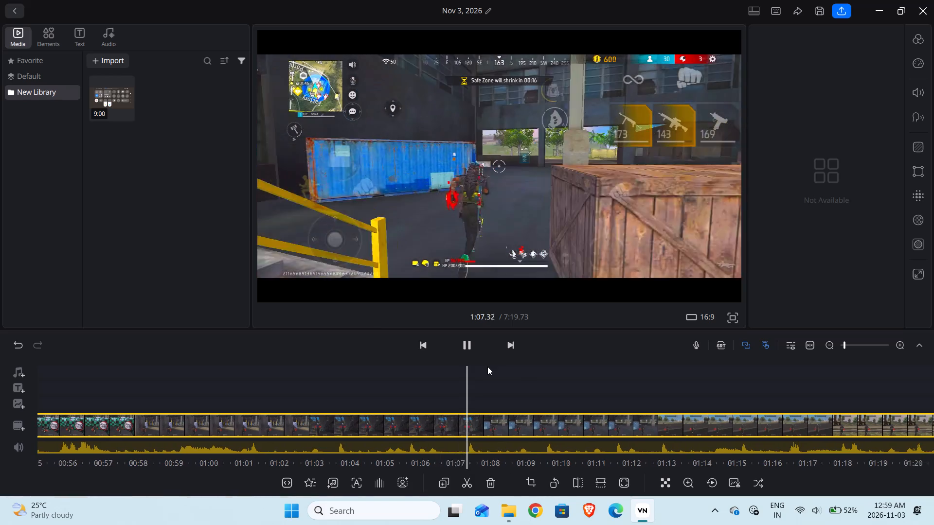
left_click(465, 351)
left_click(465, 351)
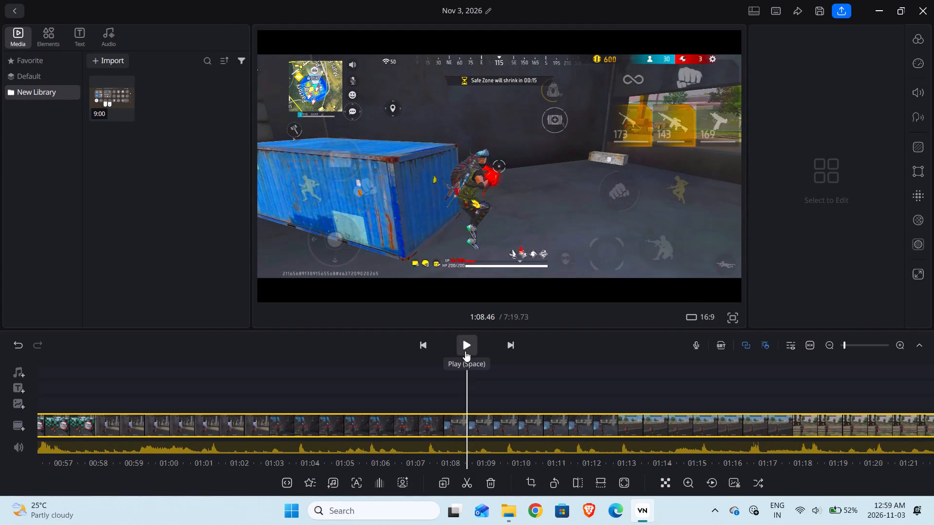
left_click(465, 351)
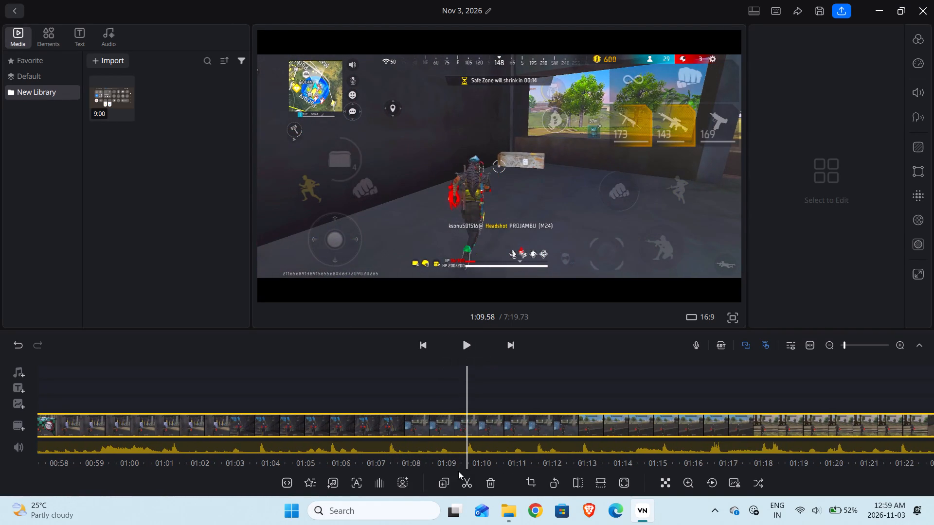
left_click(462, 490)
Scrub the footage after 1:09.58, split the clip at 1:29.66 and delete the segment between 1:09.58 and 1:29.66.
left_click_drag(532, 367, 426, 372)
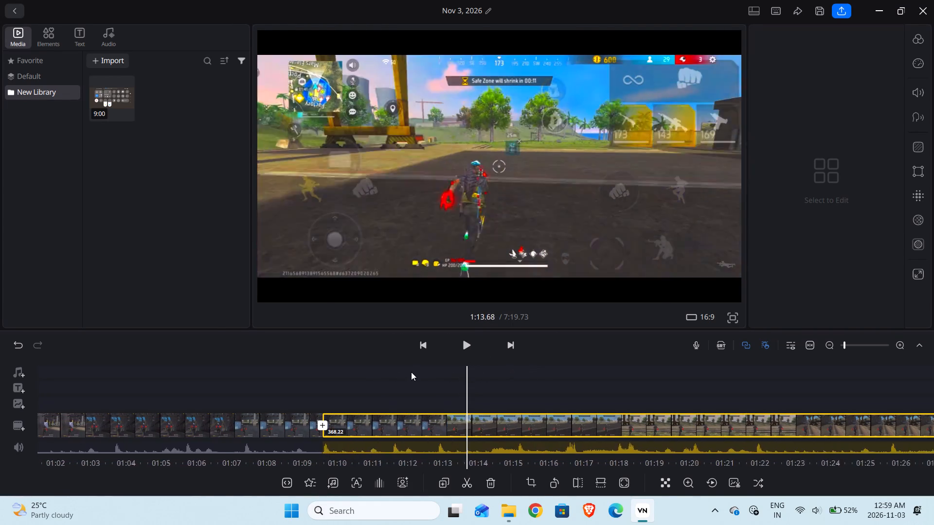
left_click_drag(457, 392, 382, 387)
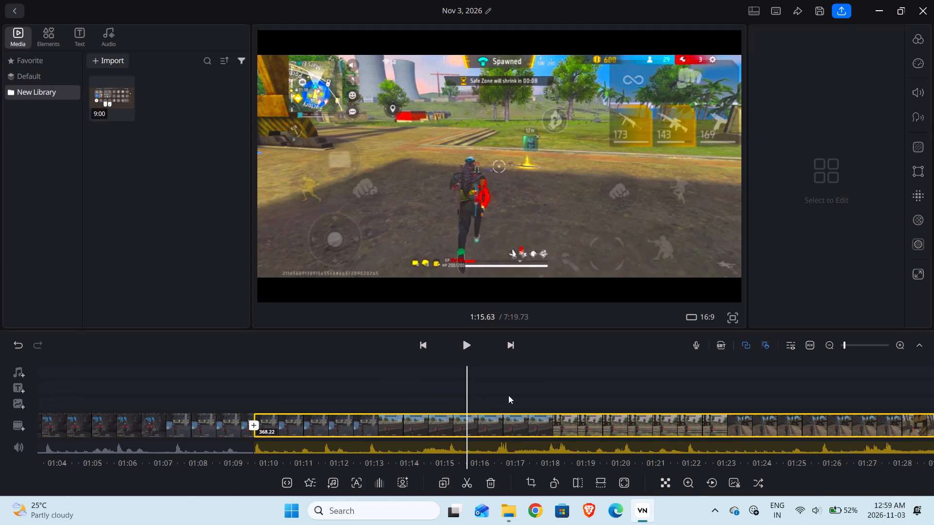
left_click_drag(532, 375, 395, 385)
left_click_drag(441, 387, 349, 394)
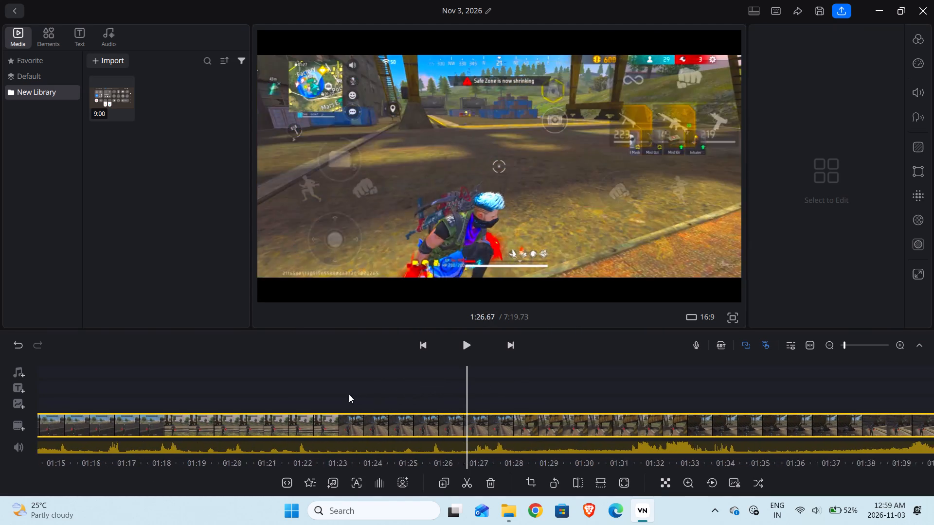
left_click_drag(413, 405, 356, 401)
left_click_drag(415, 410, 364, 403)
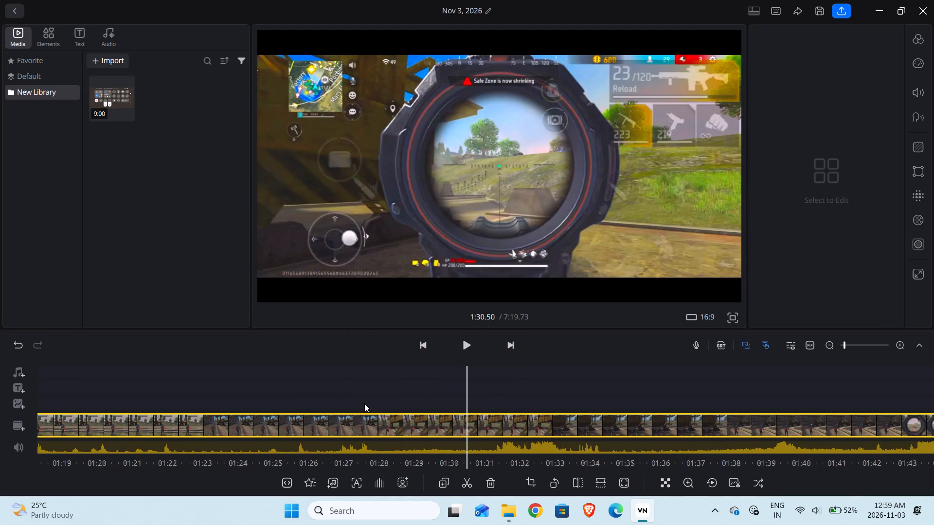
left_click_drag(364, 403, 374, 398)
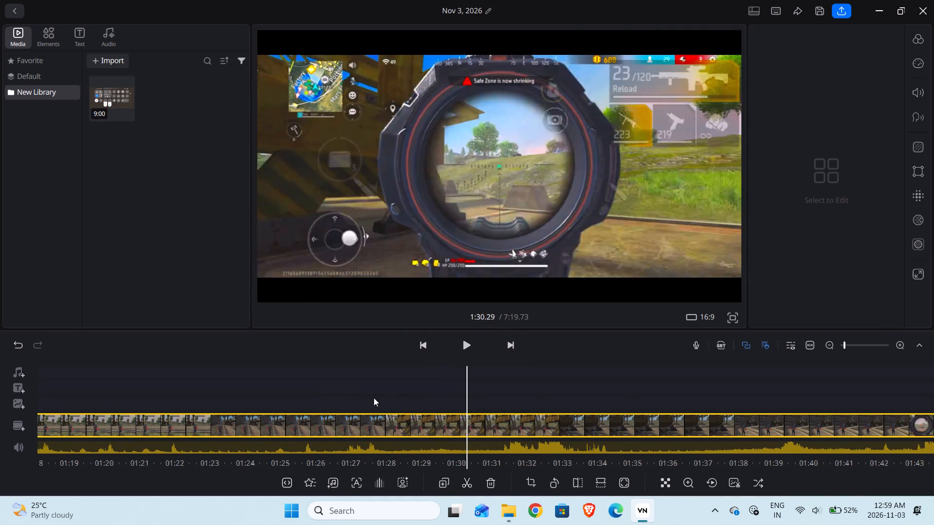
left_click_drag(374, 398, 419, 409)
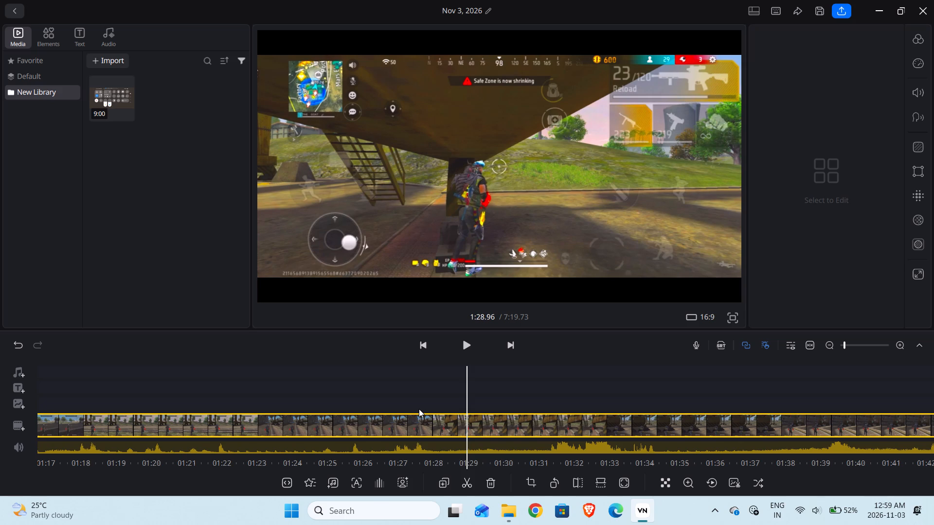
left_click_drag(419, 409, 394, 409)
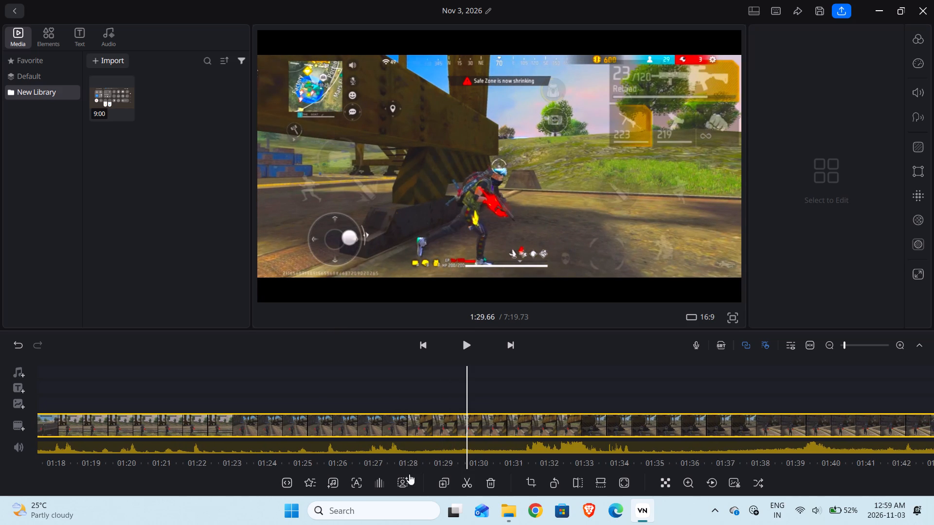
left_click(470, 488)
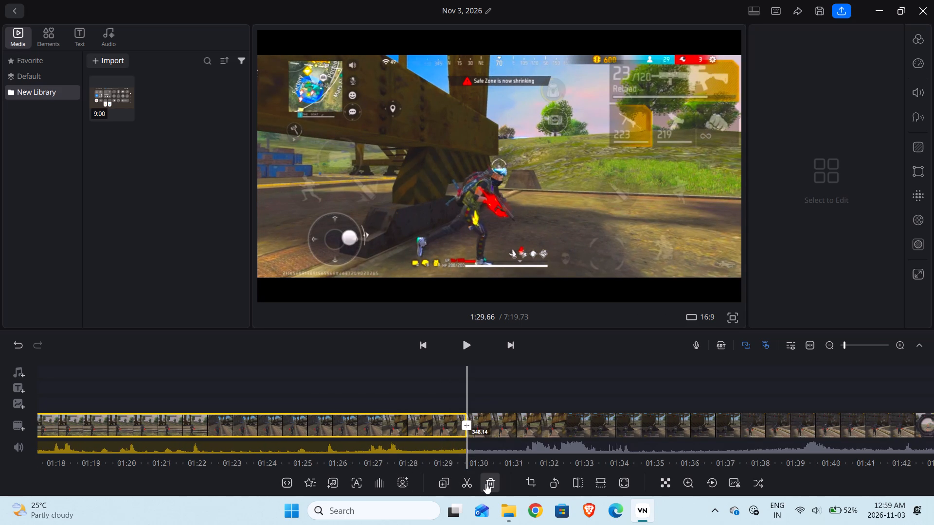
left_click(485, 483)
Review the footage from the join at 1:09.58 to about 1:44, go back and split the clip at 1:28.57.
left_click(468, 347)
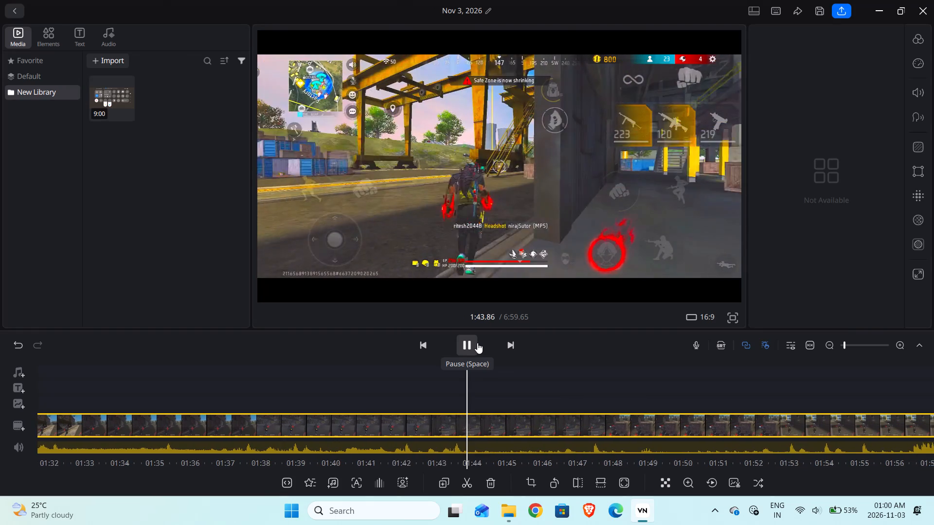
left_click_drag(415, 387, 510, 394)
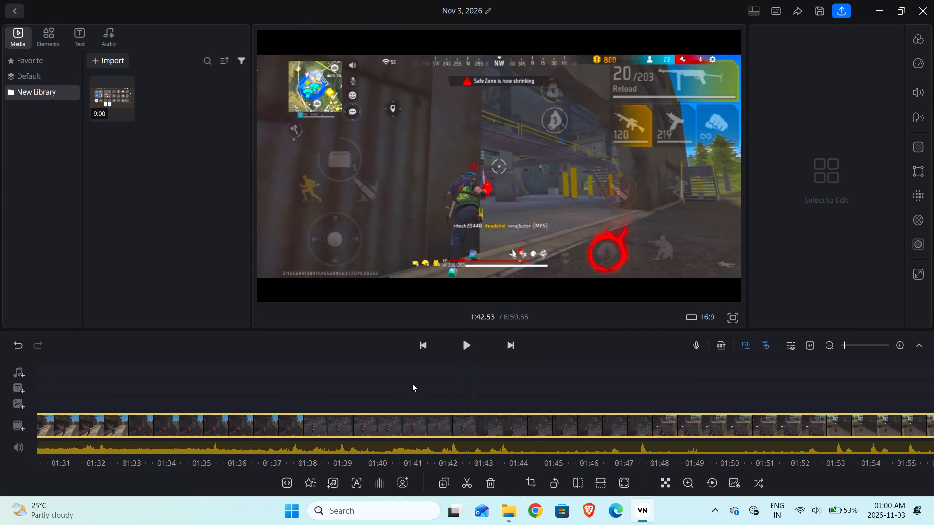
left_click_drag(412, 383, 567, 416)
left_click_drag(428, 409, 537, 420)
left_click_drag(406, 437, 467, 434)
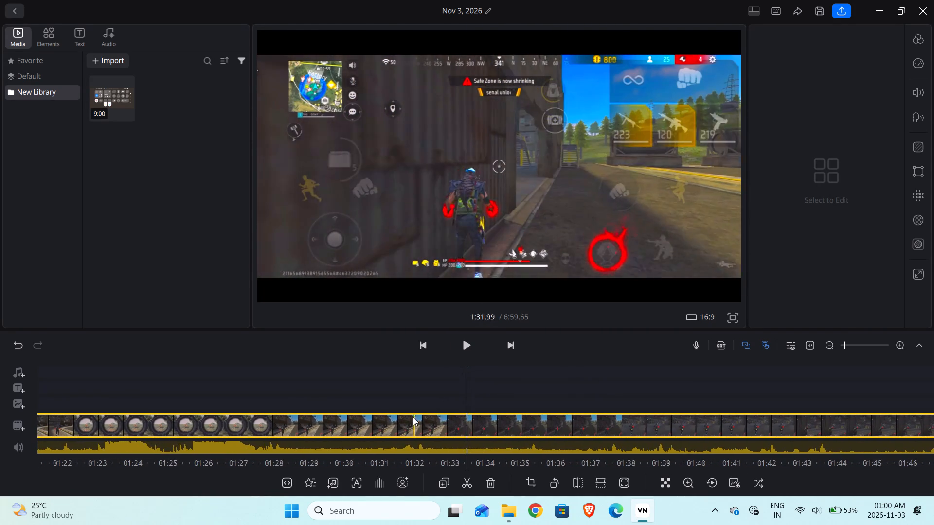
left_click_drag(414, 417, 659, 365)
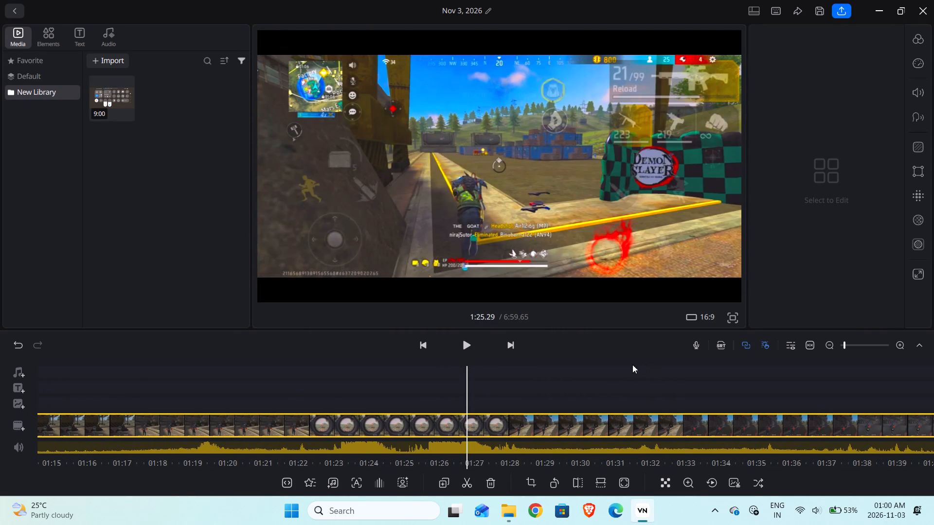
left_click_drag(468, 347, 472, 350)
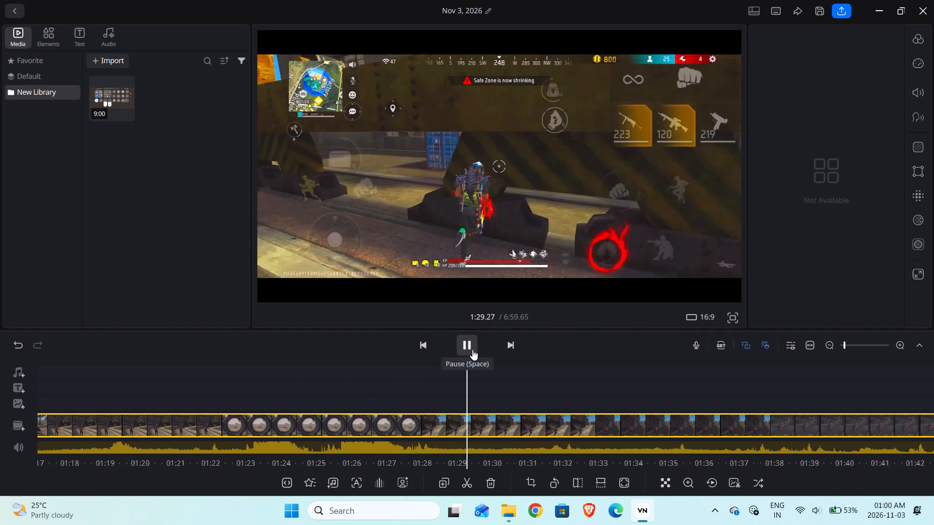
left_click_drag(430, 385, 459, 391)
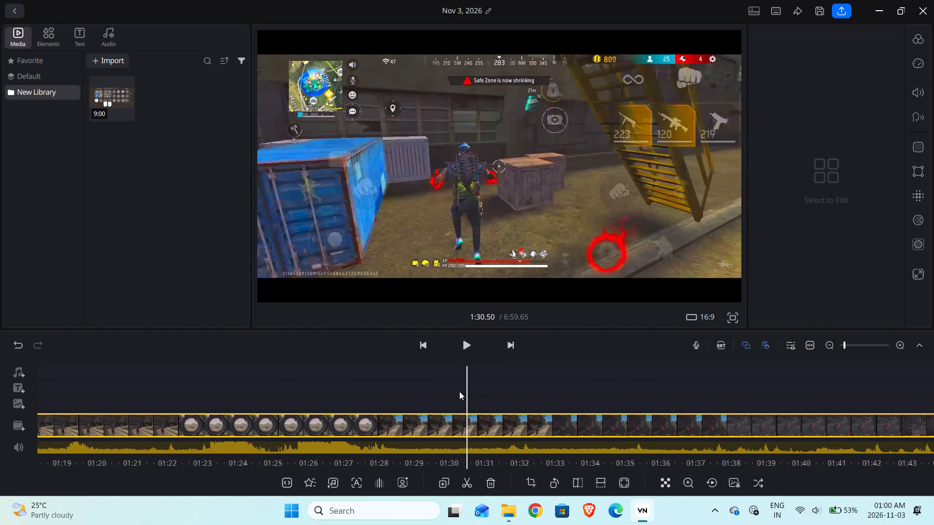
left_click_drag(459, 391, 563, 411)
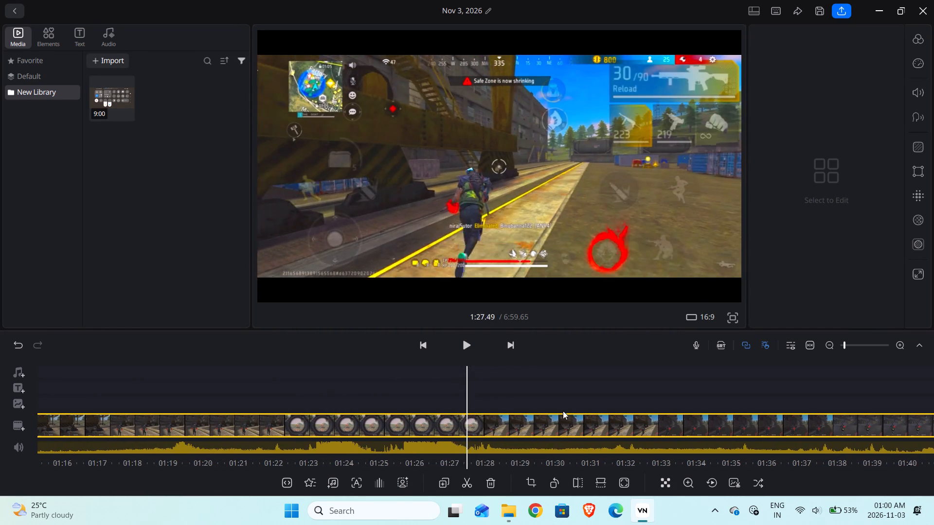
left_click_drag(563, 411, 595, 423)
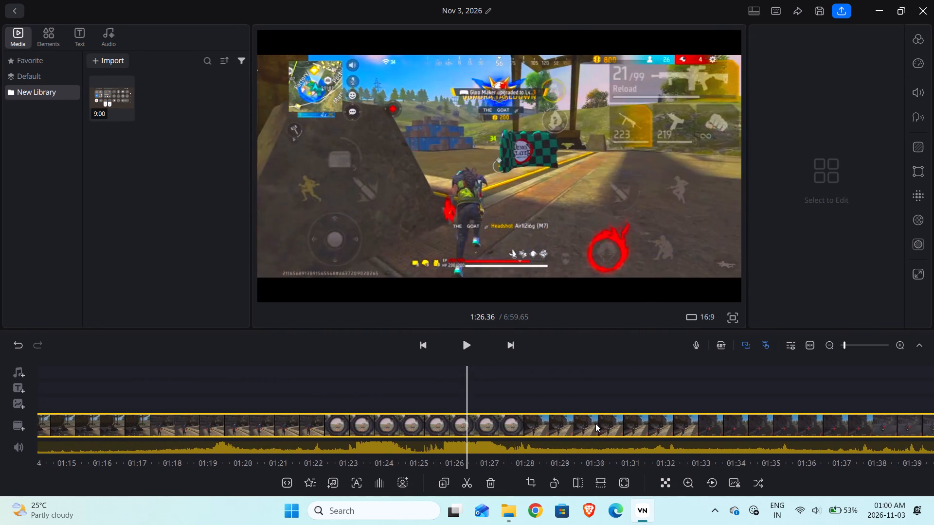
left_click_drag(595, 423, 550, 421)
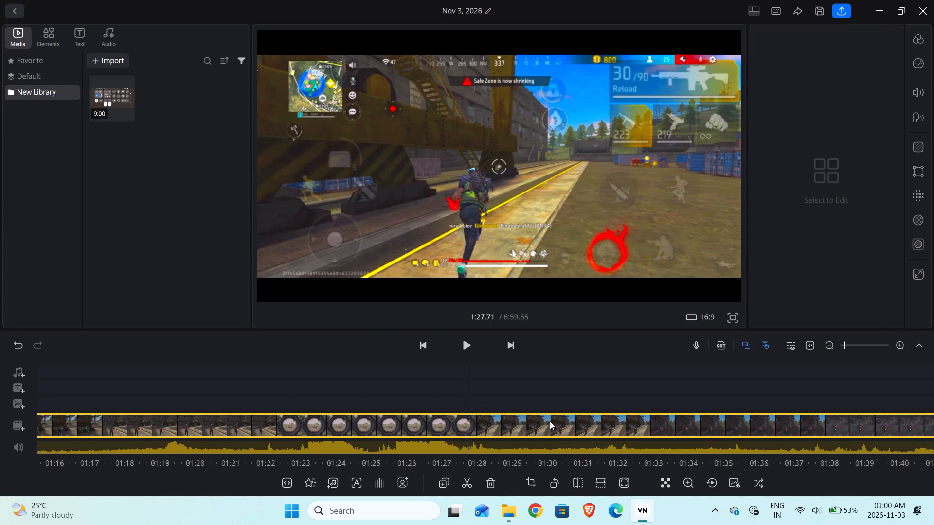
left_click_drag(550, 421, 522, 419)
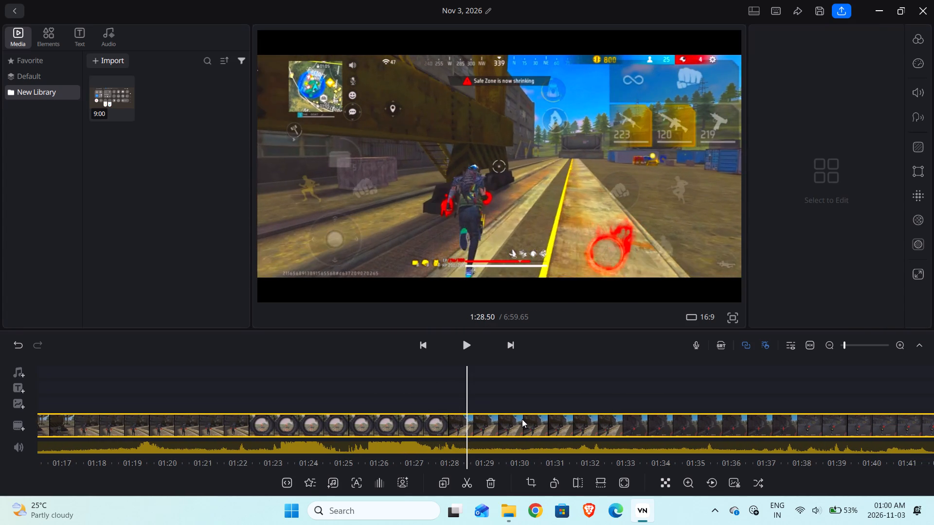
left_click_drag(522, 419, 518, 417)
left_click_drag(512, 407, 513, 406)
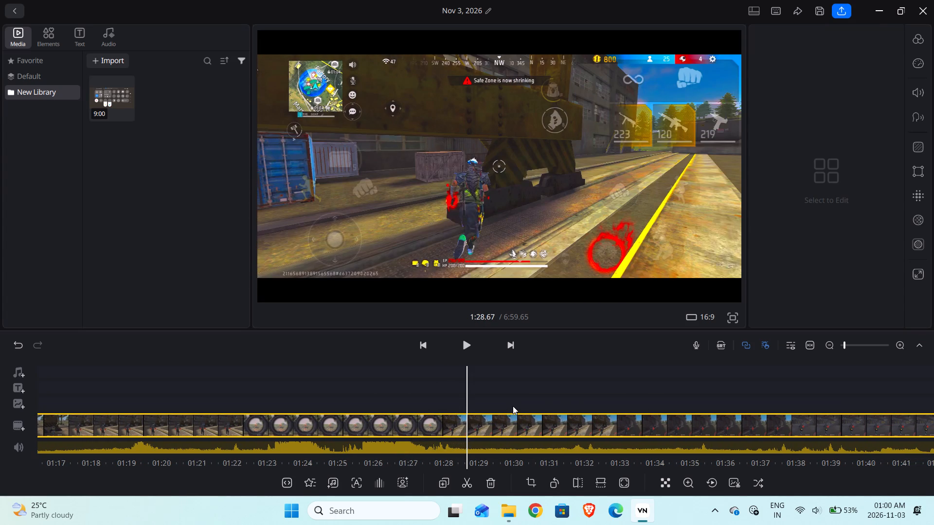
left_click_drag(513, 406, 523, 406)
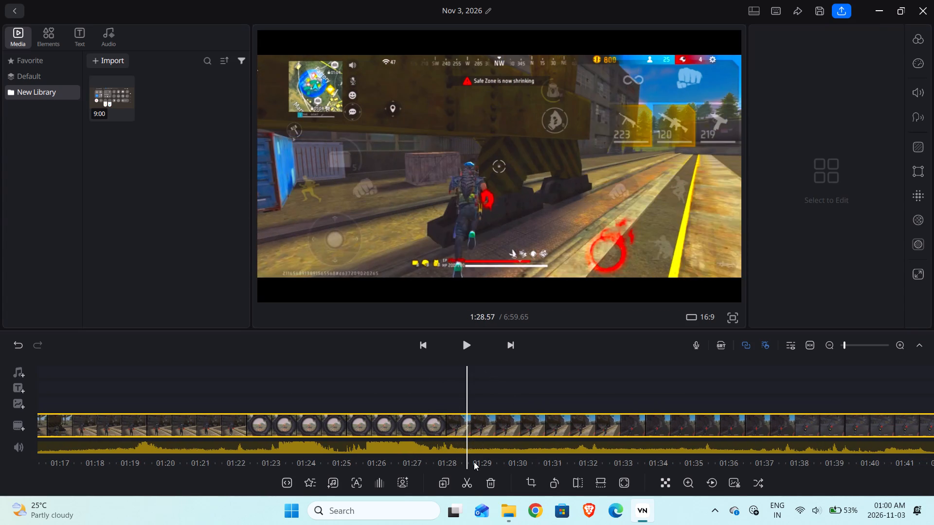
left_click(470, 488)
Scrub the footage after 1:28.57, split the clip at 1:53.14 and delete the segment between 1:28.57 and 1:53.14.
left_click(465, 336)
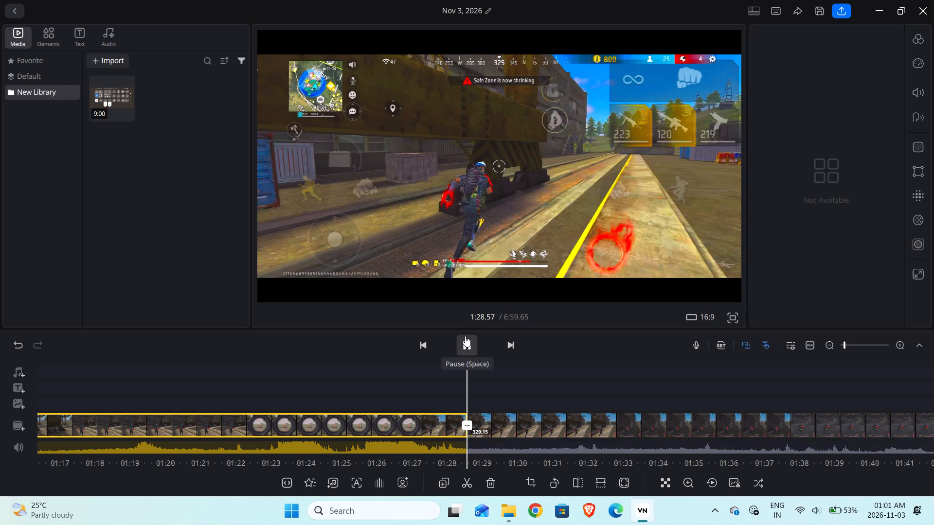
left_click_drag(544, 388, 445, 377)
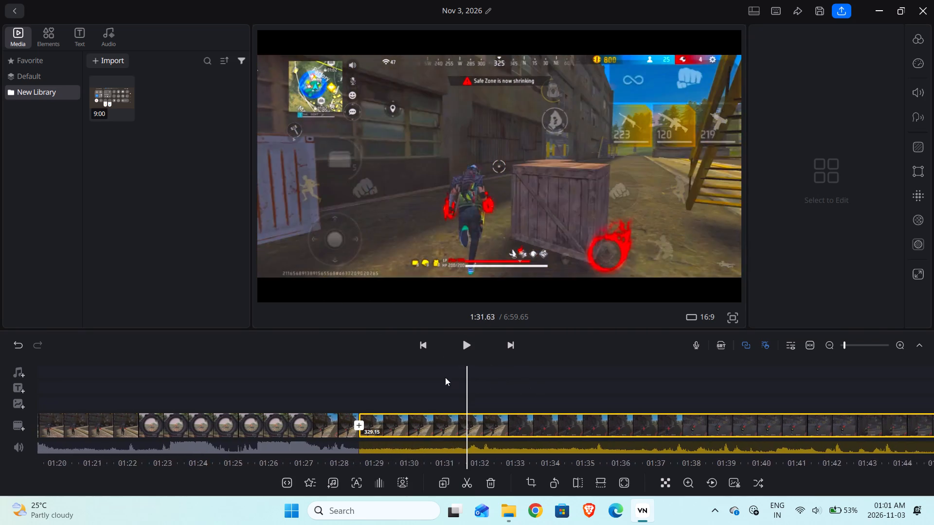
left_click_drag(445, 377, 428, 377)
left_click_drag(552, 404, 467, 402)
left_click_drag(559, 402, 458, 426)
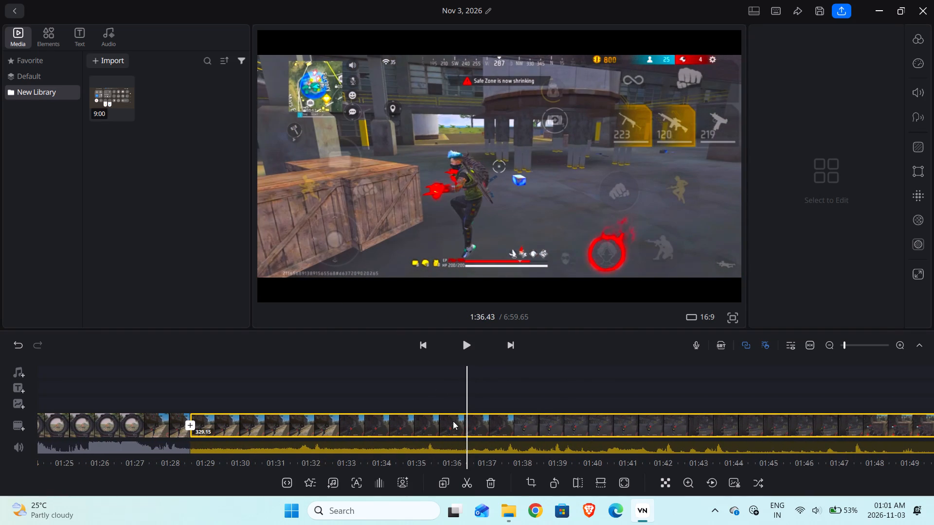
left_click_drag(529, 399, 427, 389)
left_click_drag(512, 402, 490, 403)
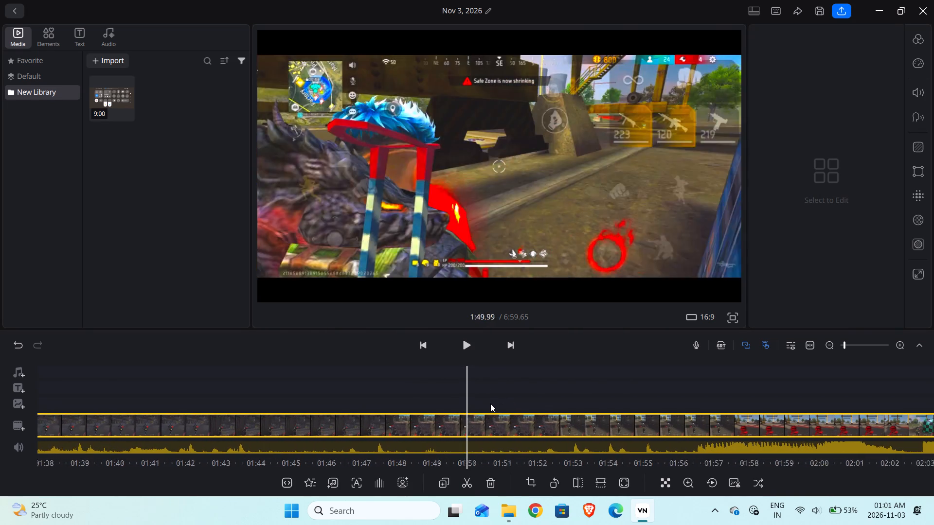
left_click_drag(490, 403, 390, 380)
left_click_drag(507, 400, 470, 410)
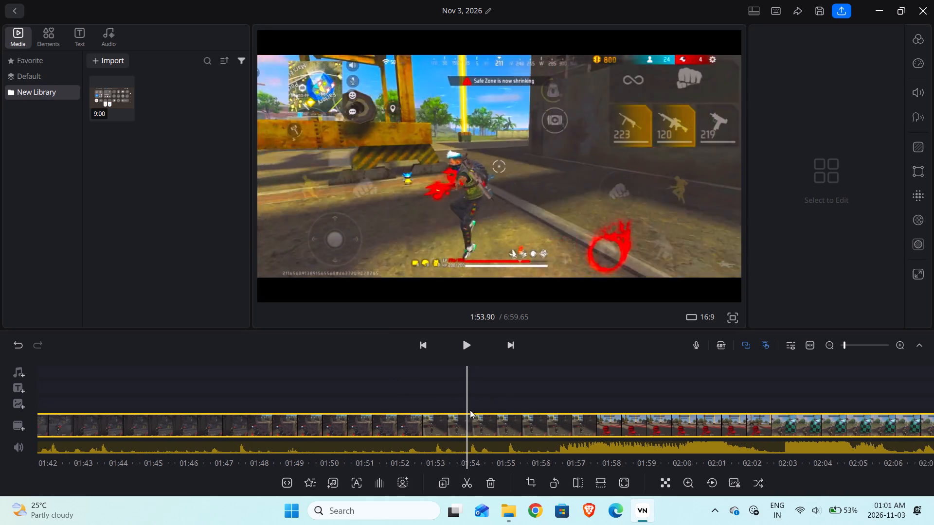
left_click_drag(470, 410, 404, 390)
left_click_drag(454, 398, 356, 384)
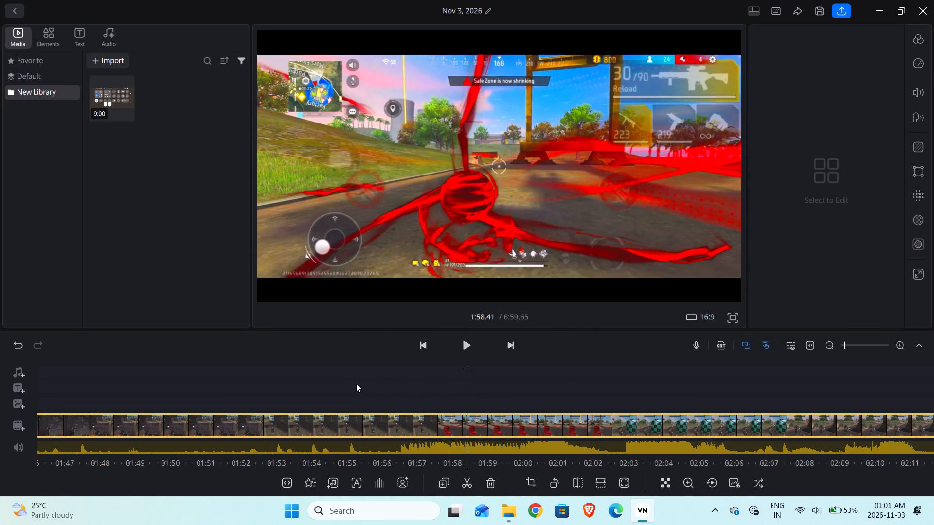
left_click_drag(356, 384, 503, 424)
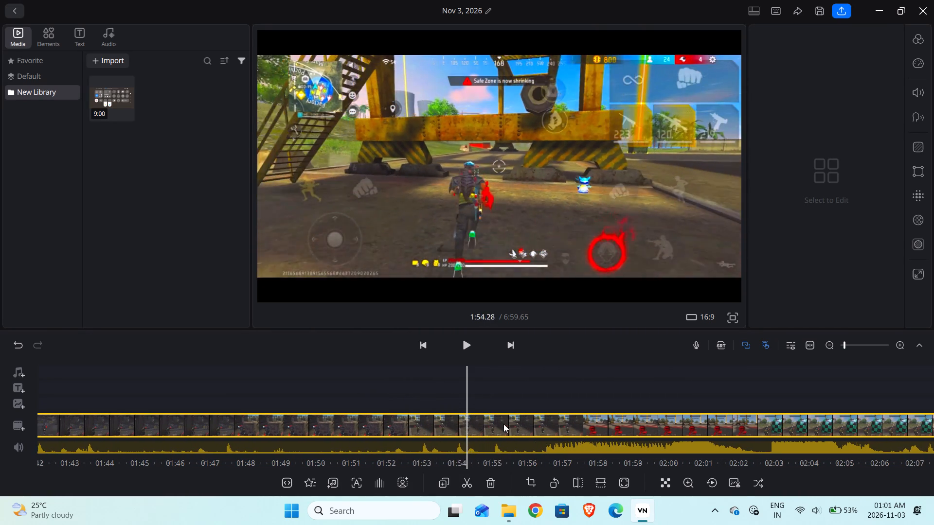
left_click_drag(503, 424, 514, 439)
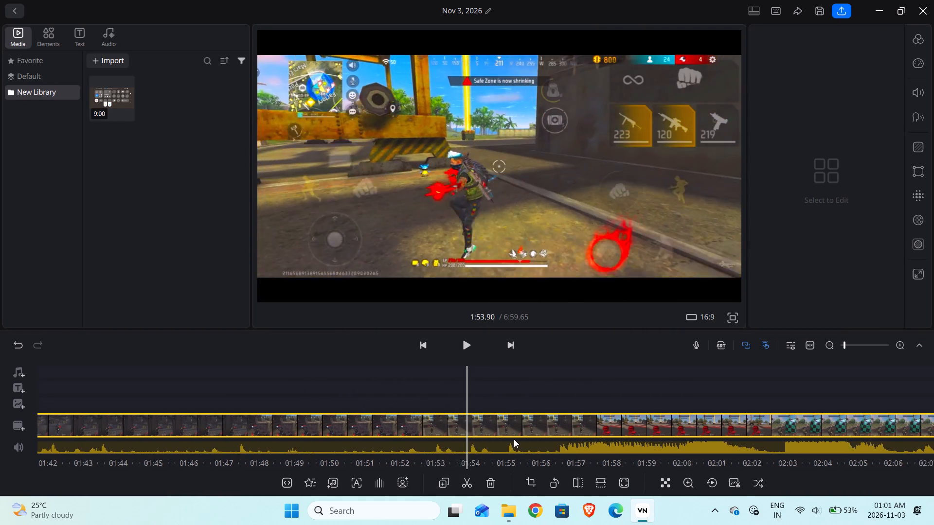
left_click_drag(514, 439, 520, 445)
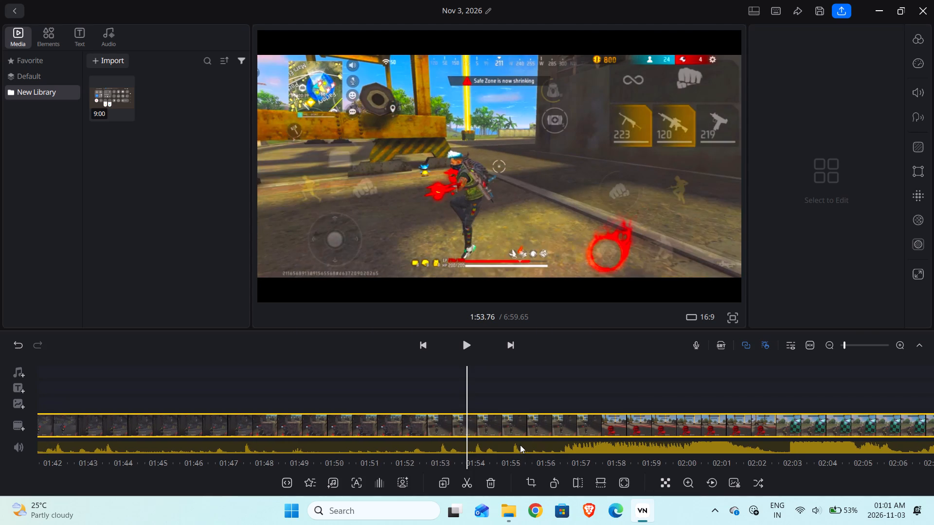
left_click_drag(520, 445, 542, 456)
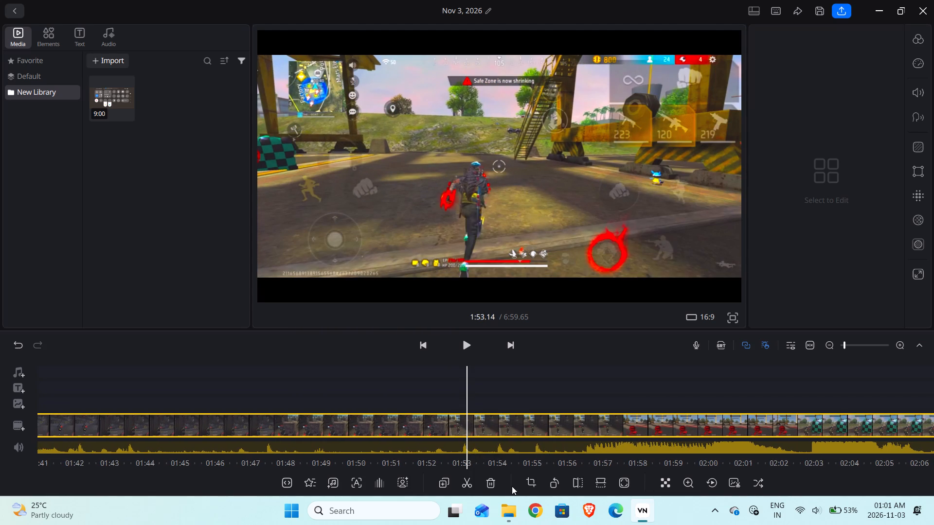
left_click(465, 482)
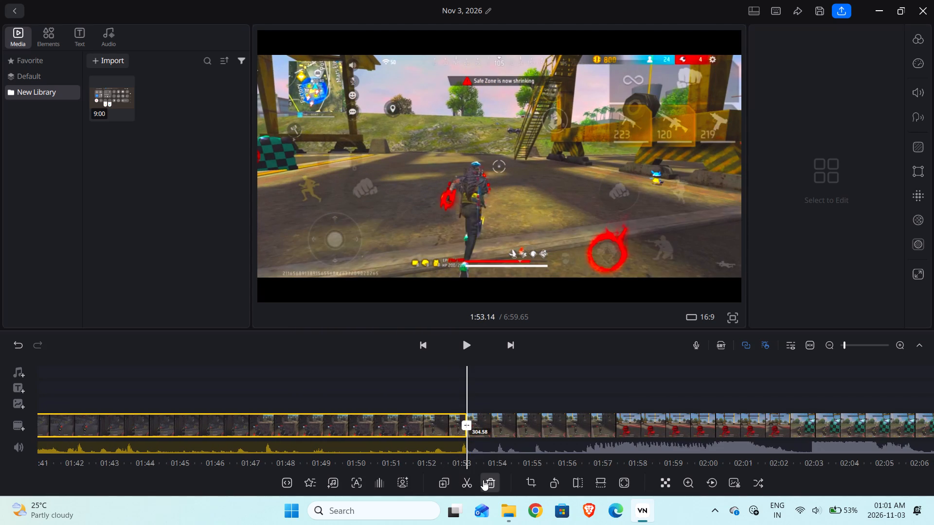
left_click(483, 480)
Play the footage from just before the join at 1:28.57 to about 1:58, go back and split the clip at 1:53.54.
left_click_drag(474, 395, 504, 402)
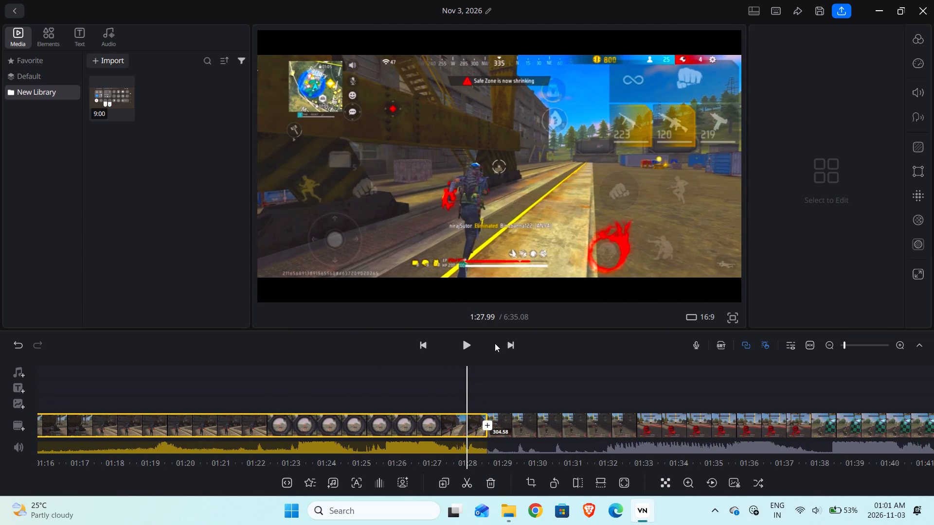
left_click(470, 346)
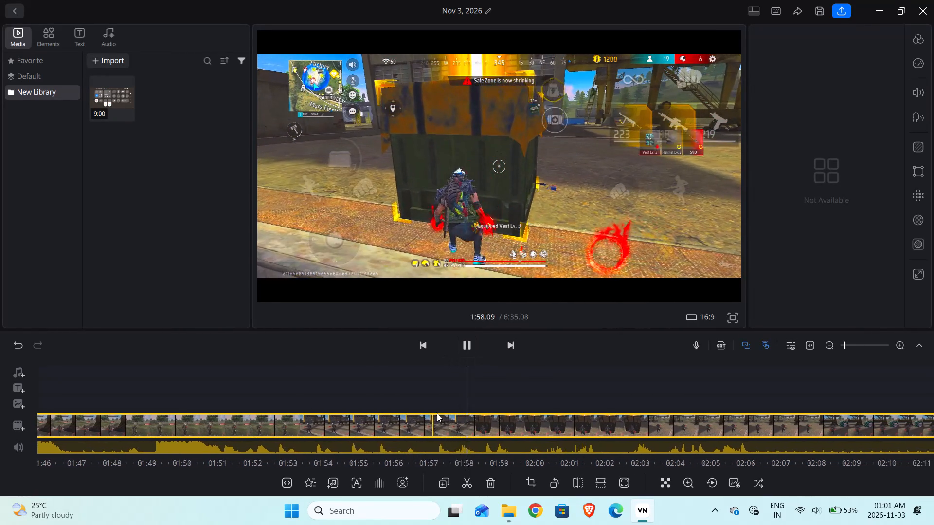
left_click_drag(440, 403, 591, 421)
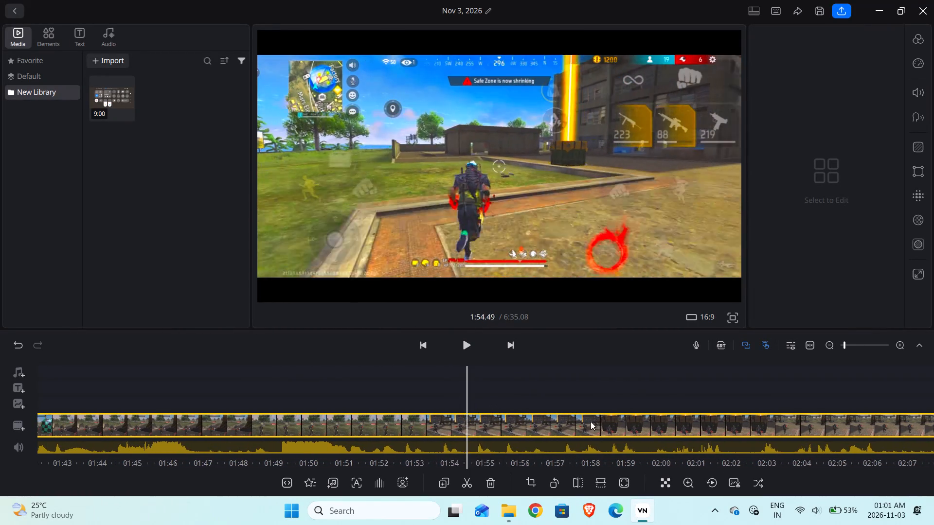
left_click_drag(591, 421, 606, 434)
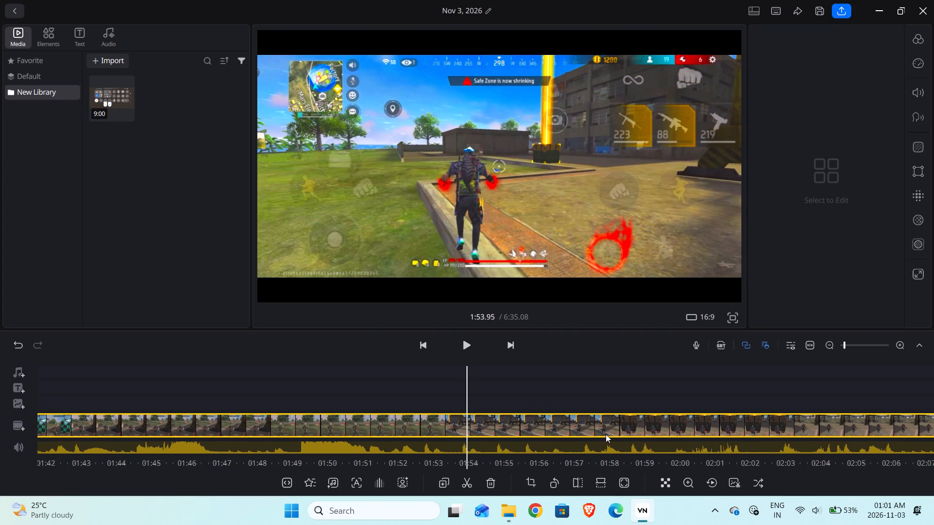
left_click_drag(606, 434, 620, 443)
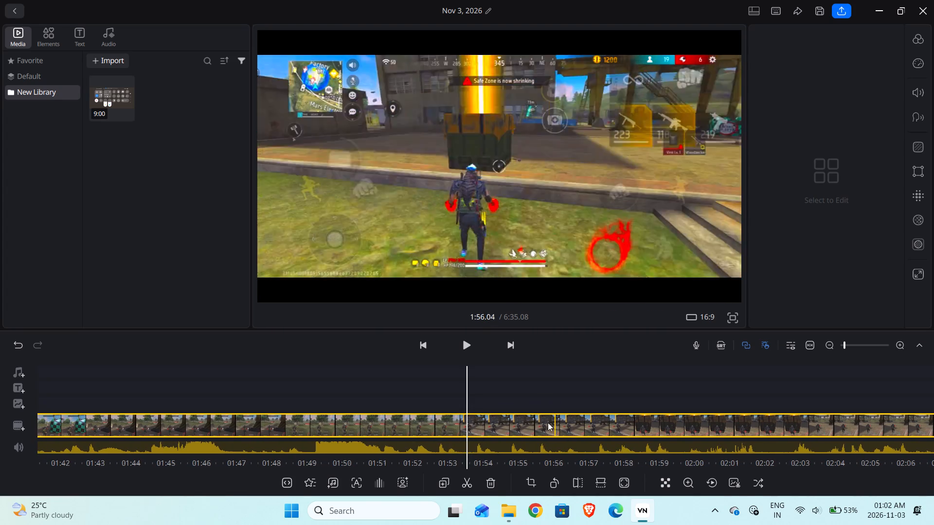
left_click(467, 482)
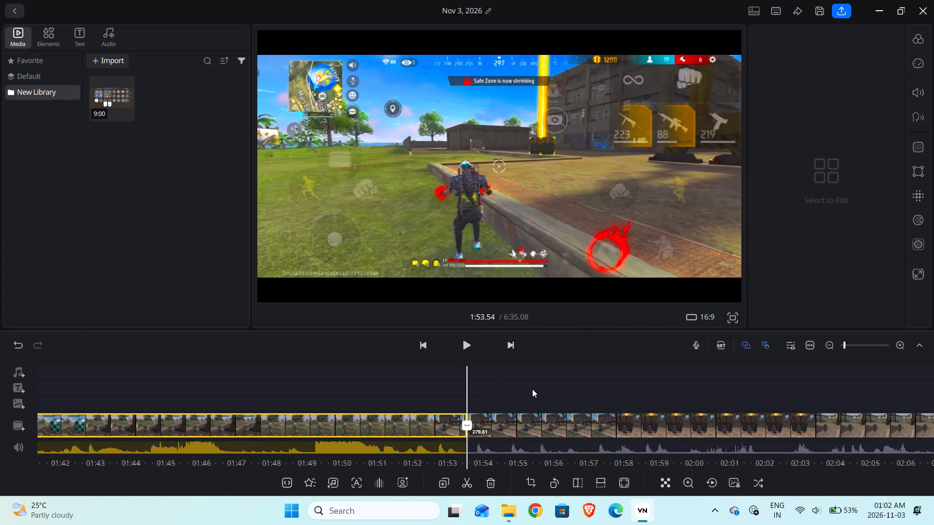
Scrub through the footage after the split at 1:53.54 to about 2:20 and back to about 2:02 to find the uneventful section.
left_click_drag(534, 388, 401, 375)
left_click_drag(571, 380, 479, 379)
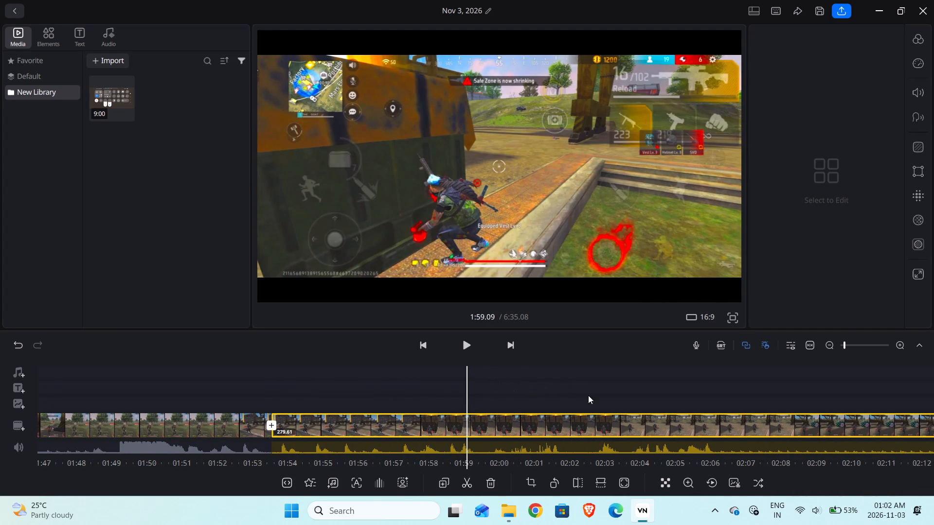
left_click_drag(617, 401, 557, 401)
left_click_drag(631, 384, 504, 369)
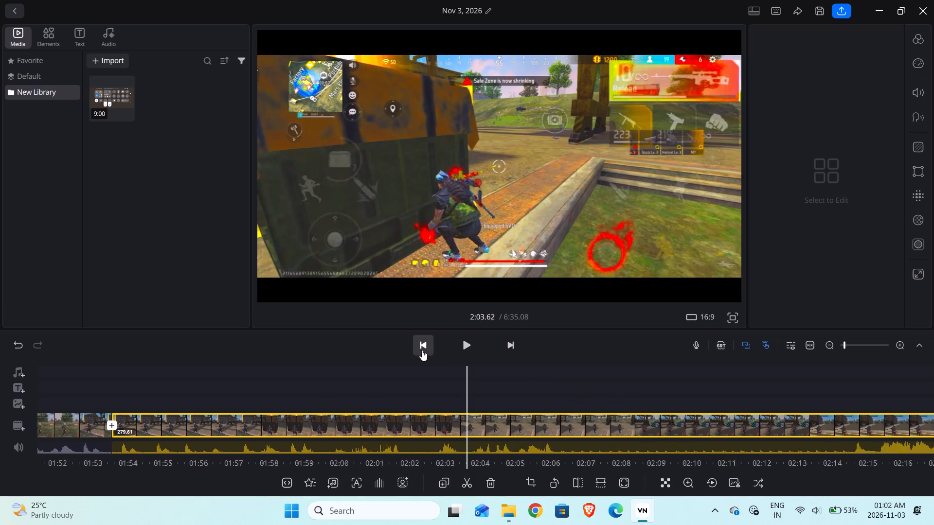
left_click_drag(574, 383, 477, 384)
left_click_drag(542, 397, 507, 397)
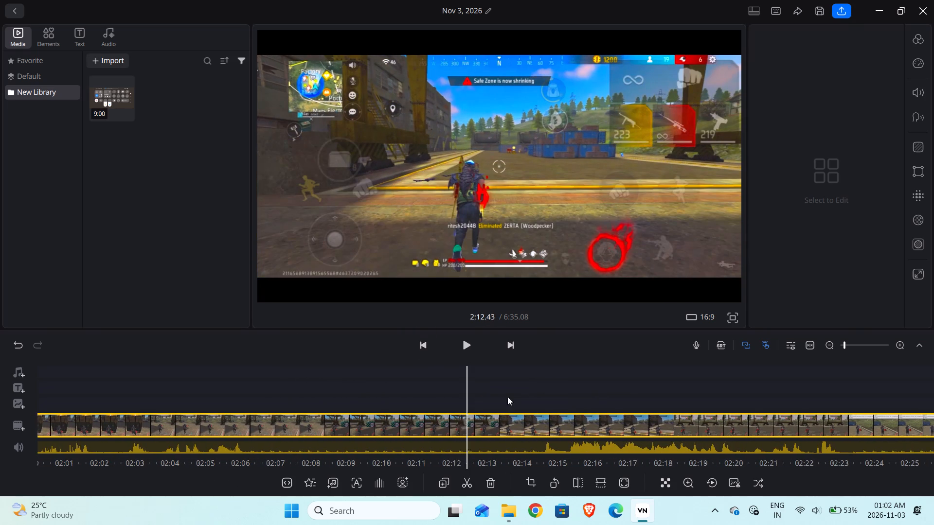
left_click_drag(507, 397, 425, 391)
left_click_drag(494, 398, 421, 393)
left_click_drag(463, 396, 532, 403)
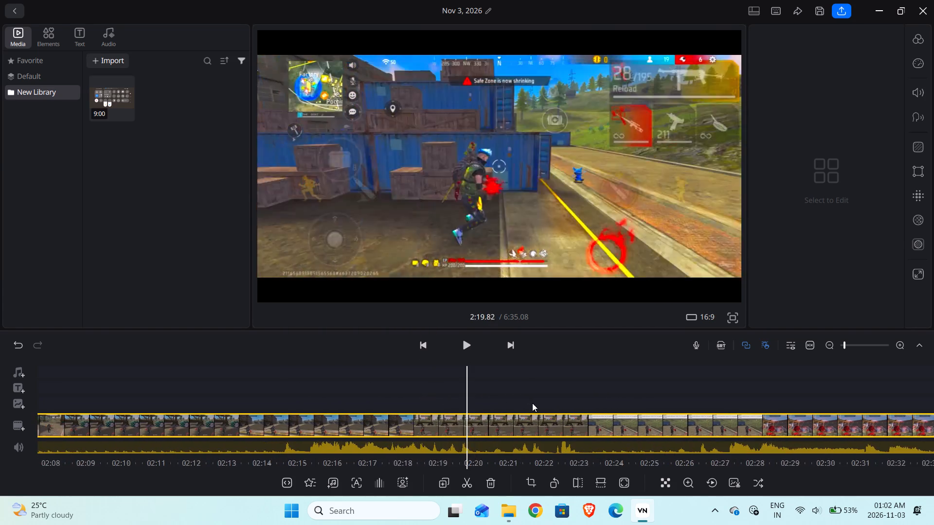
left_click_drag(532, 403, 705, 419)
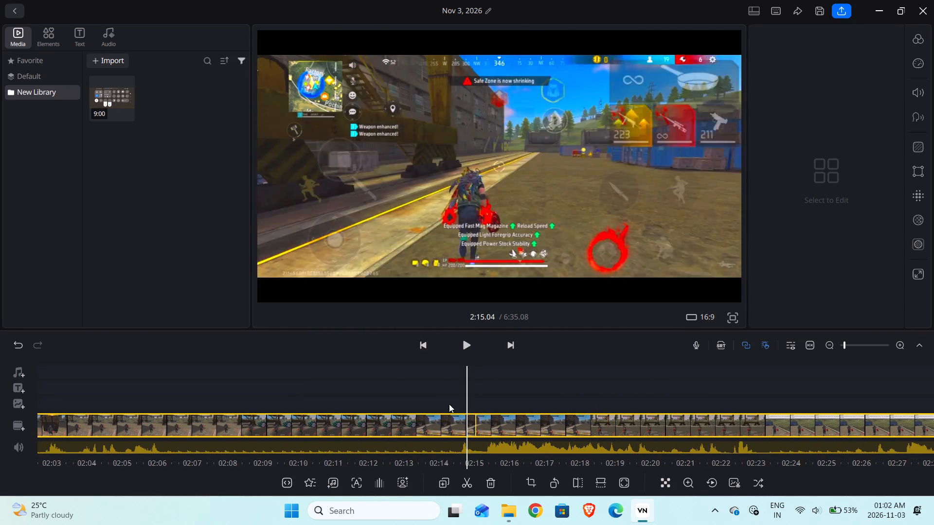
left_click_drag(416, 383, 884, 363)
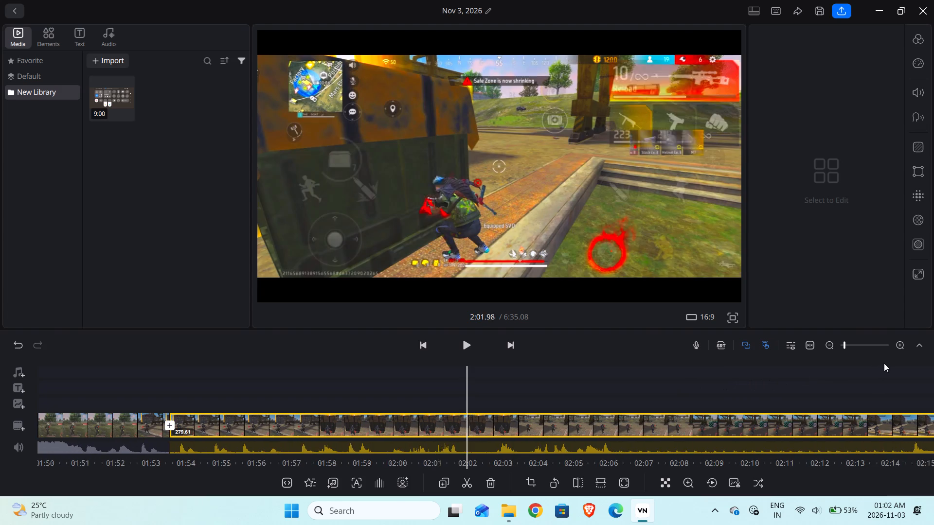
left_click_drag(884, 363, 886, 365)
Scrub on past 2:02, split the clip at about 2:25 and delete the segment between 1:53.54 and that split.
left_click_drag(634, 381, 464, 382)
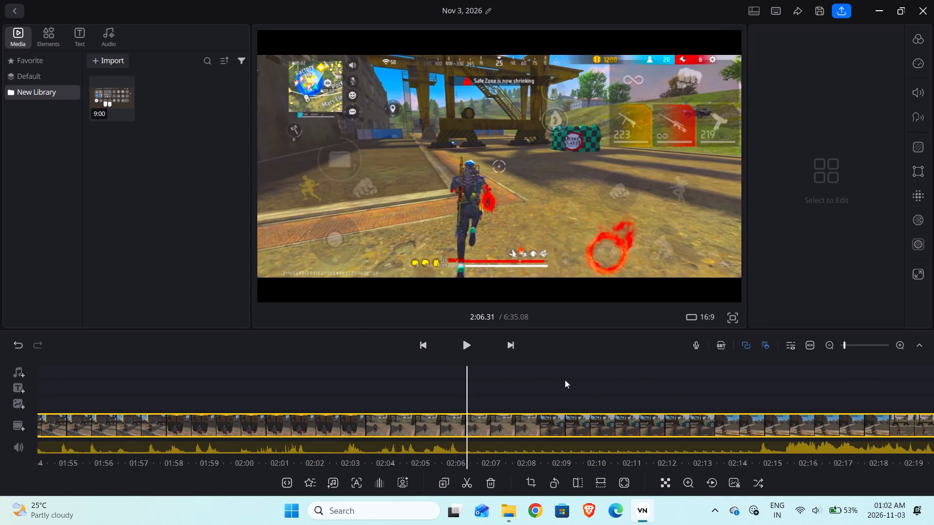
left_click_drag(577, 377, 398, 365)
left_click_drag(482, 371, 376, 357)
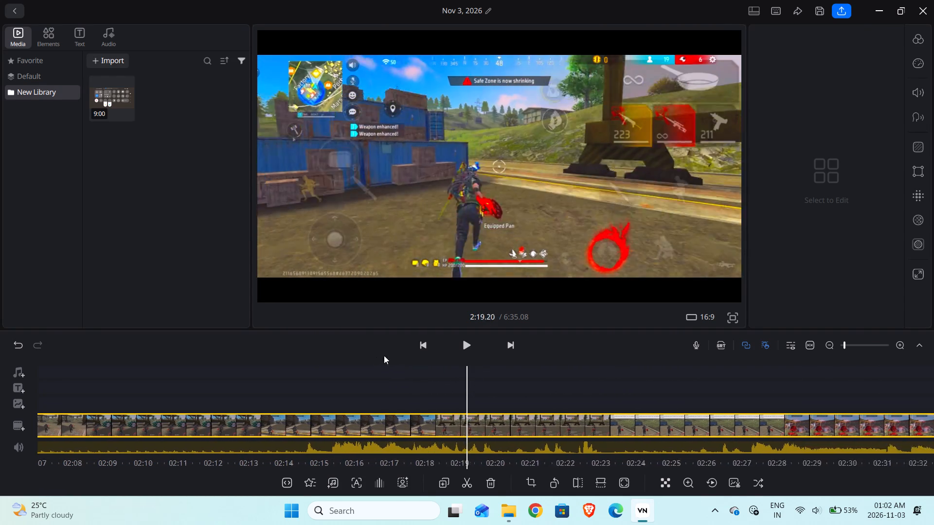
left_click_drag(414, 353, 335, 351)
left_click_drag(468, 389, 339, 383)
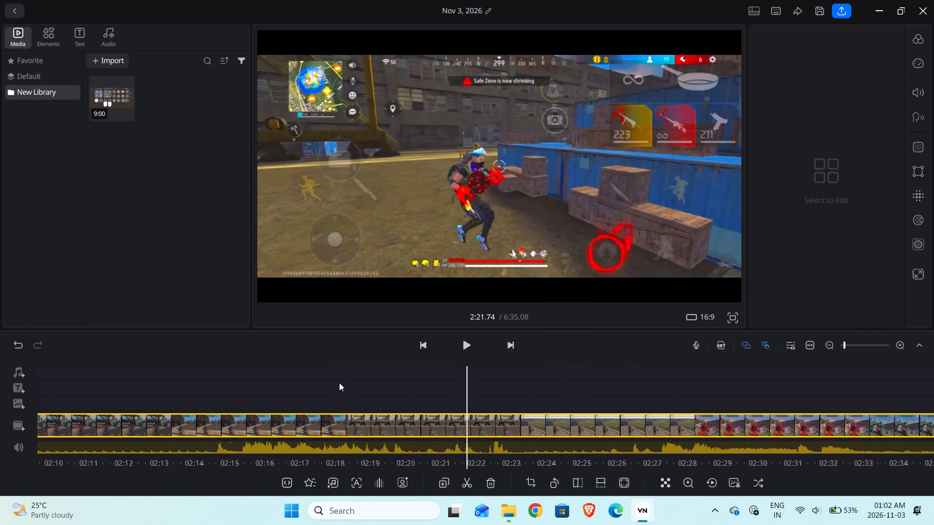
left_click_drag(339, 383, 291, 375)
left_click_drag(370, 369, 219, 362)
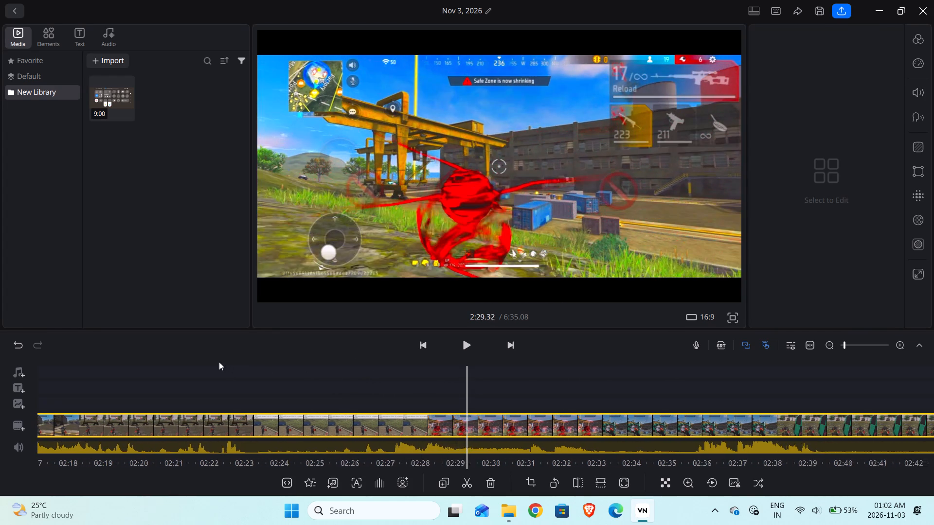
left_click_drag(219, 362, 323, 354)
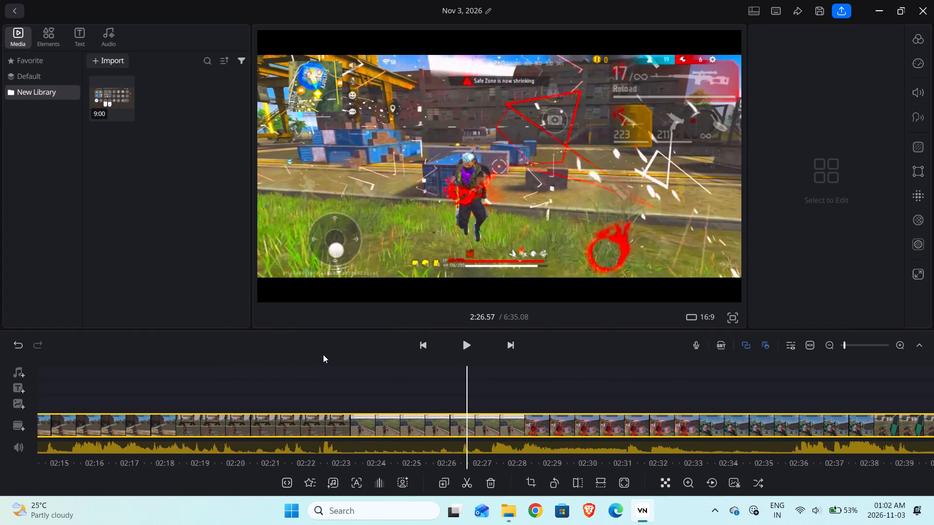
left_click_drag(323, 354, 393, 353)
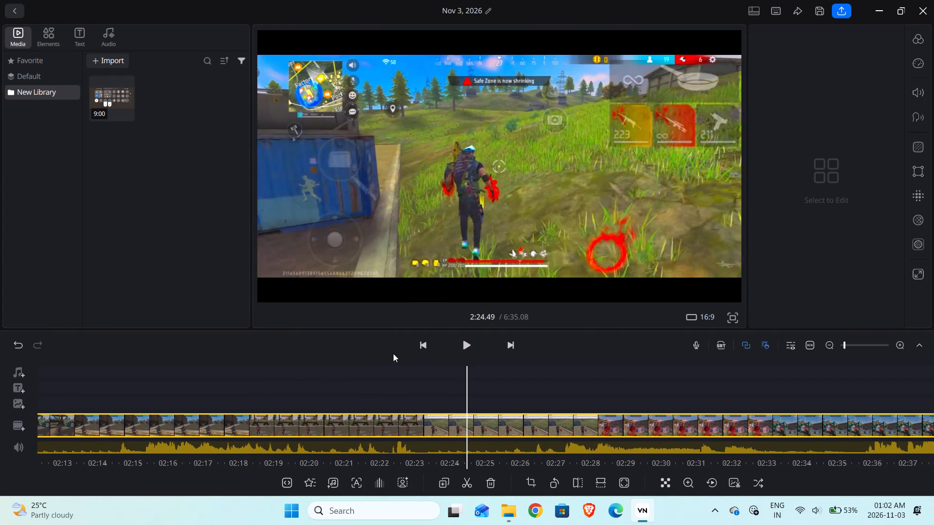
left_click_drag(393, 353, 395, 363)
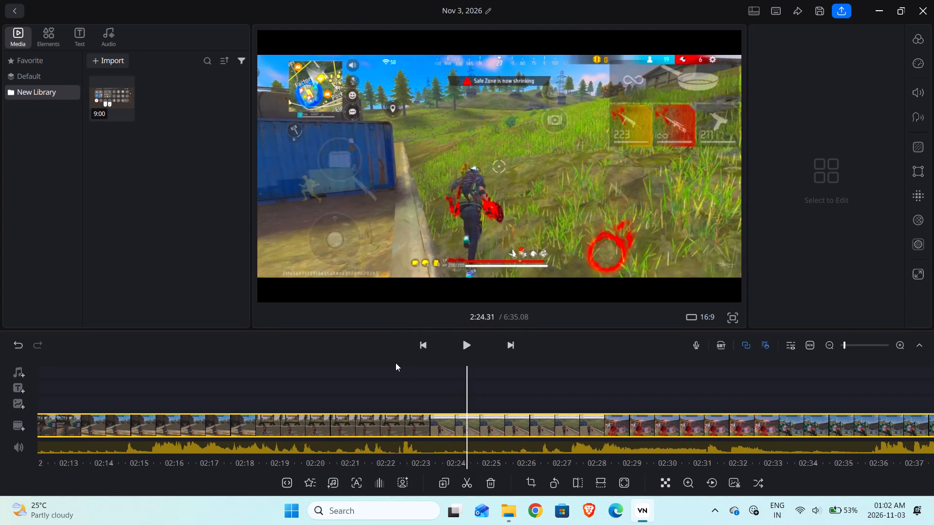
left_click_drag(395, 363, 377, 363)
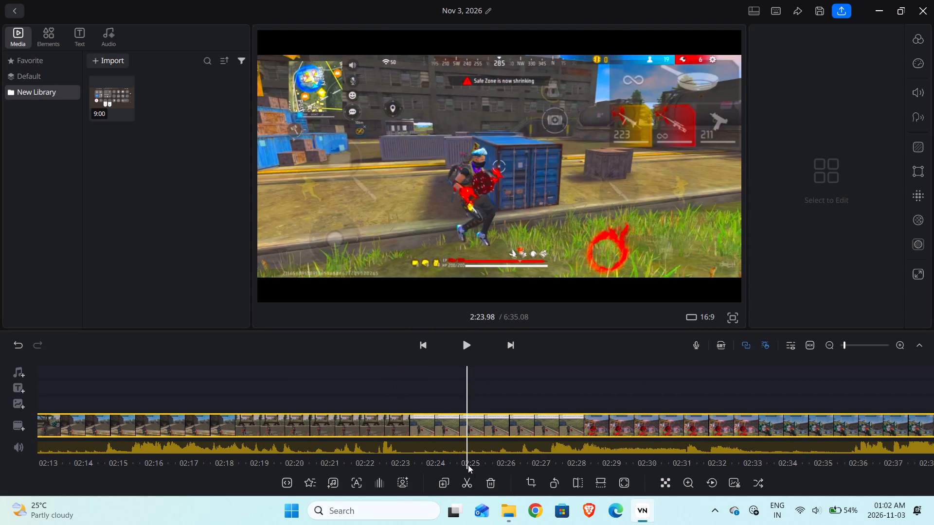
left_click(473, 480)
left_click(484, 484)
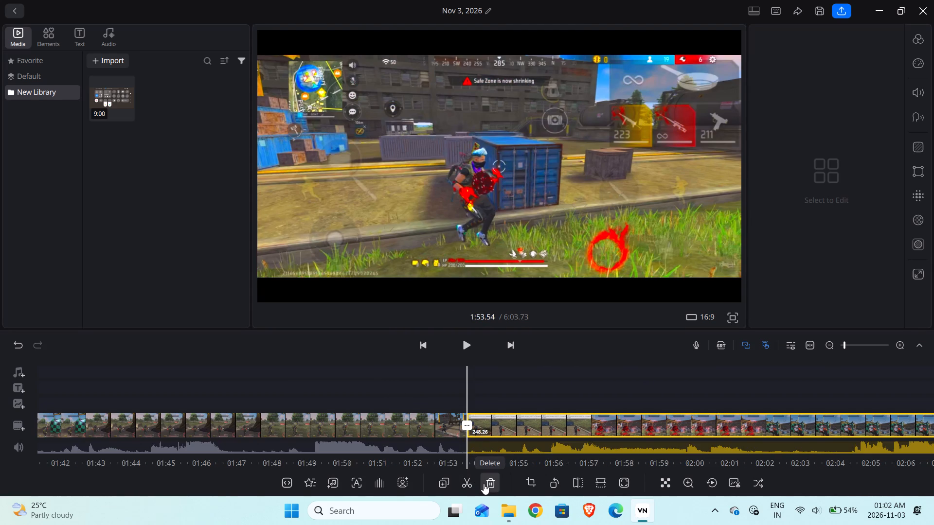
Play the footage from the join at 1:53.54 to about 2:16, looking for the next cut point.
left_click(467, 346)
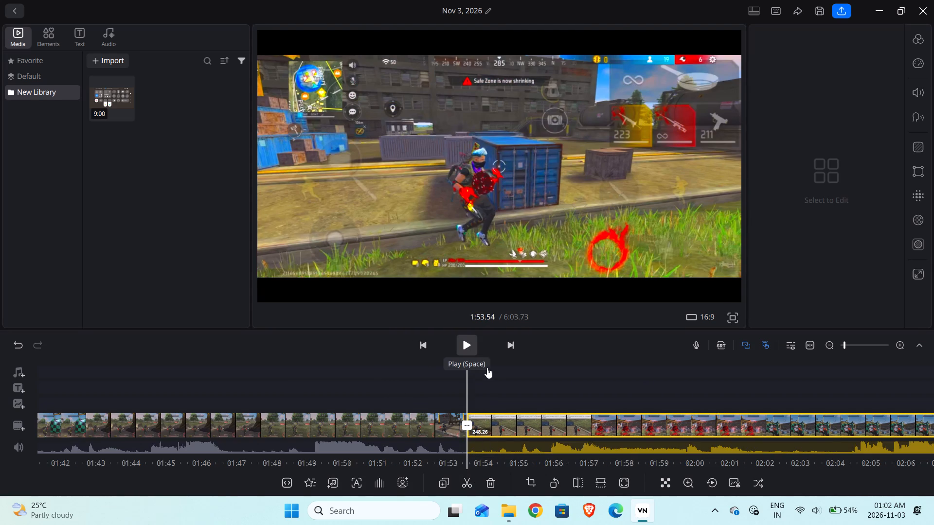
left_click(464, 344)
left_click(464, 344)
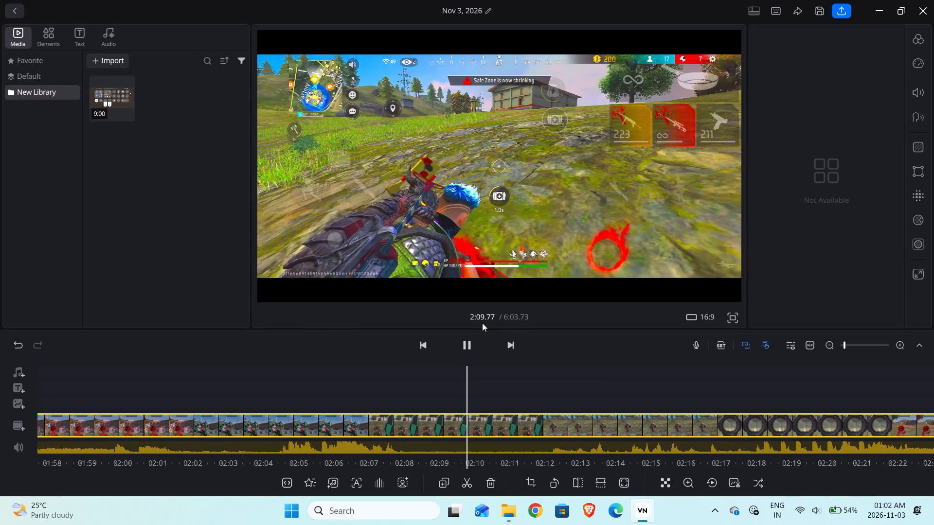
left_click(464, 342)
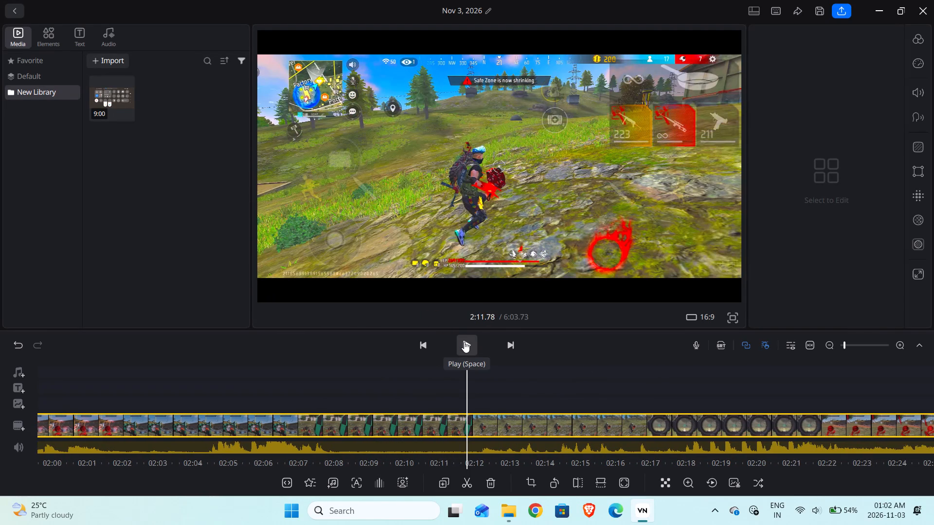
left_click(464, 342)
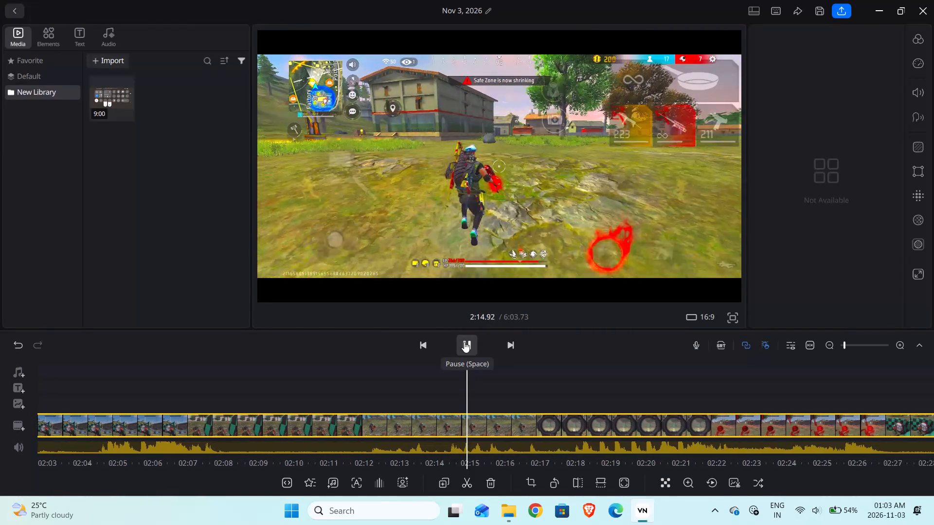
left_click(464, 342)
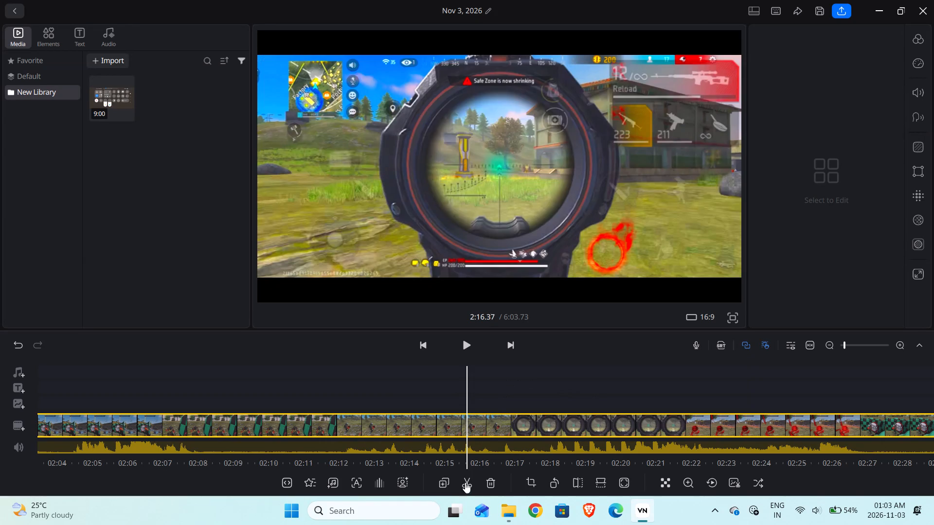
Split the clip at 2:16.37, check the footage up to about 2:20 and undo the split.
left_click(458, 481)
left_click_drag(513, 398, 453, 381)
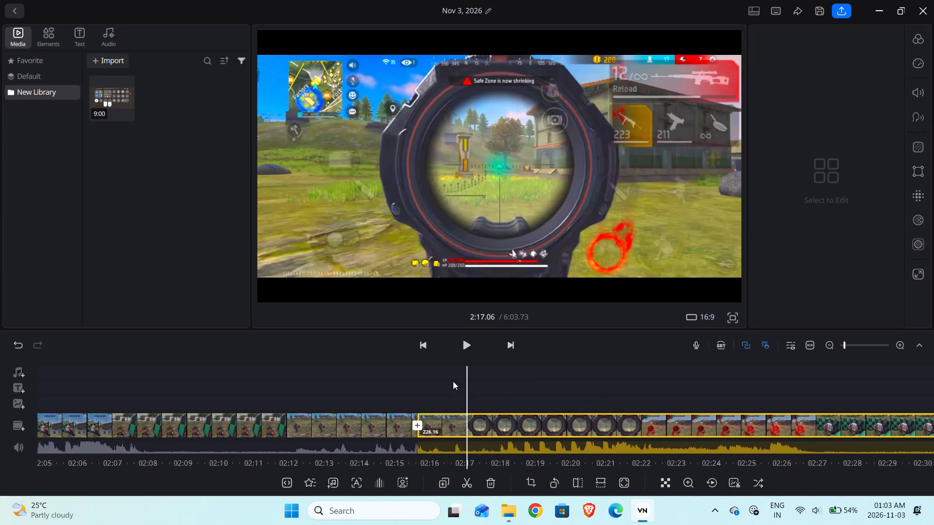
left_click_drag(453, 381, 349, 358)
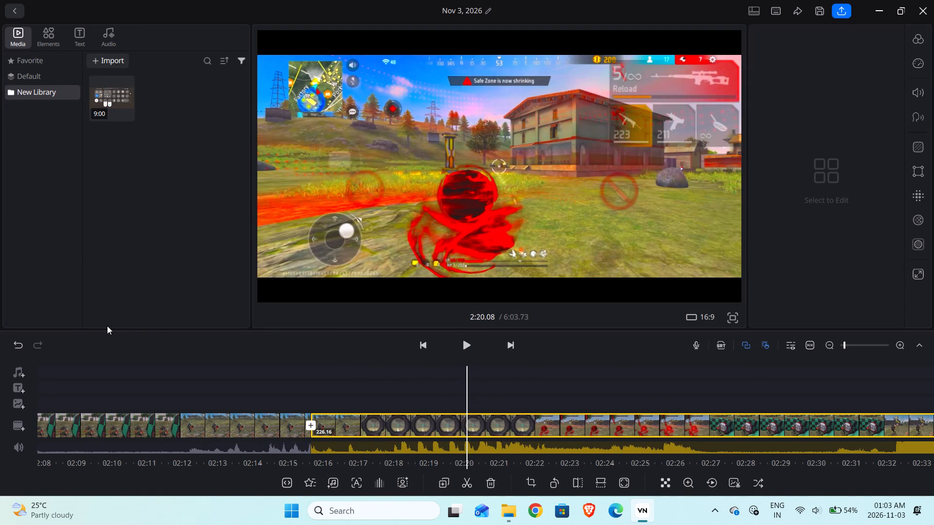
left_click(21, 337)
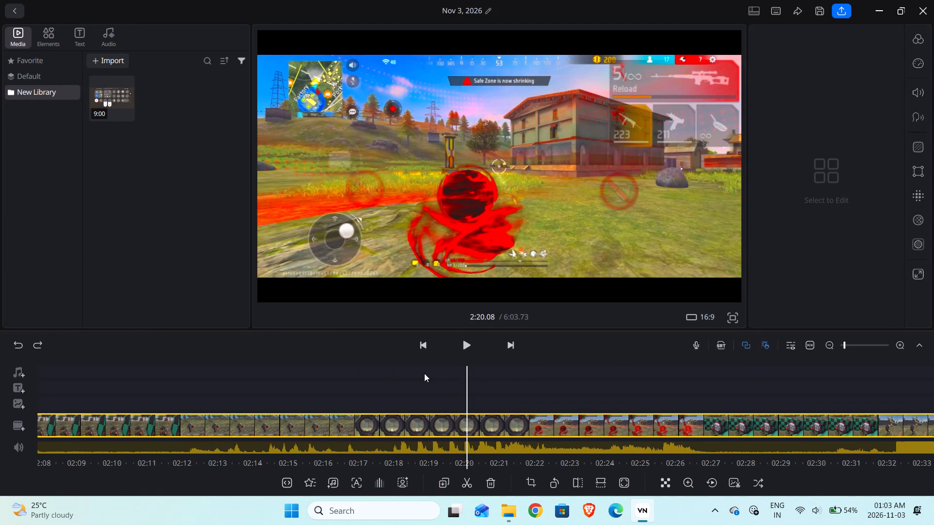
Play the footage from 2:20.08 to about 2:38, go back slightly and split the clip at 2:37.57.
left_click(464, 350)
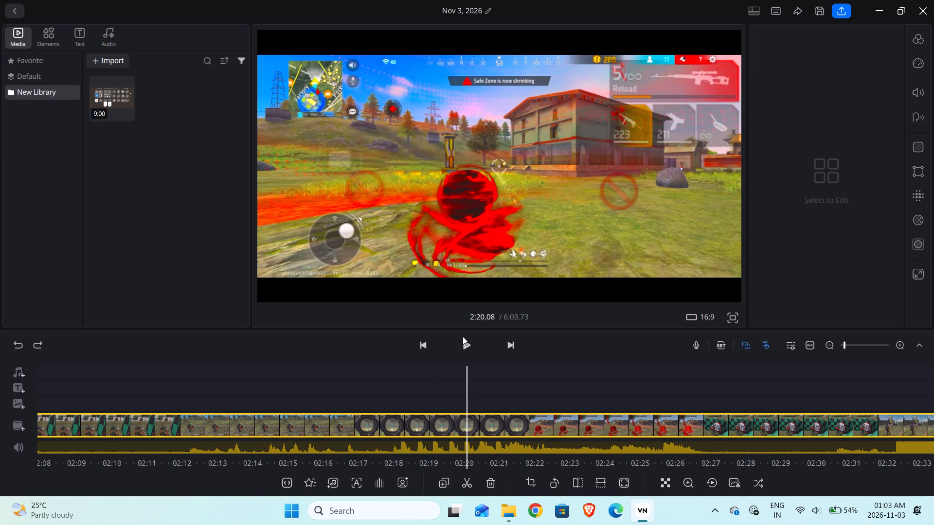
left_click(463, 340)
left_click(463, 341)
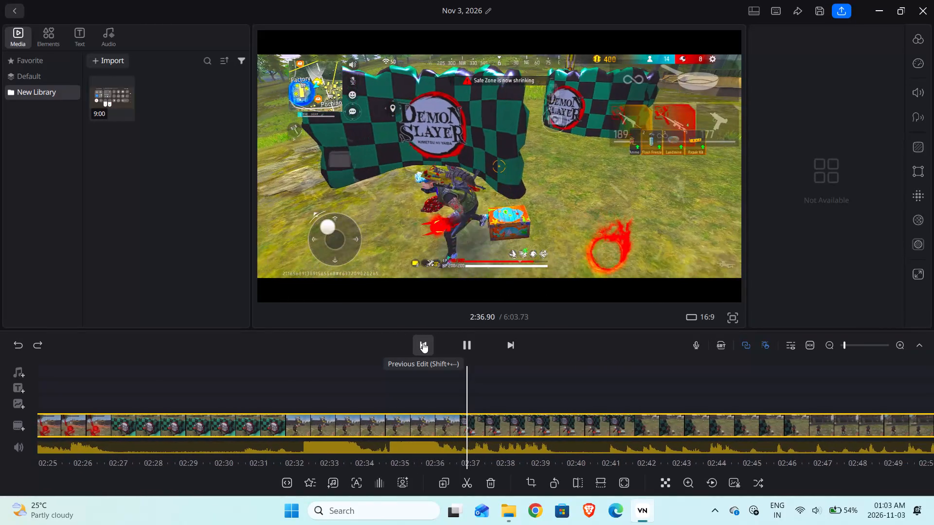
left_click(460, 342)
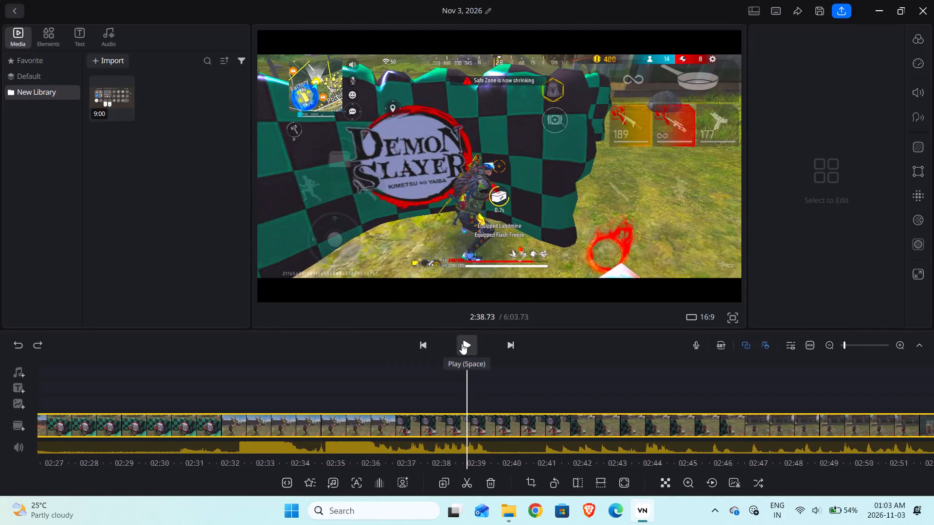
left_click_drag(459, 369, 475, 379)
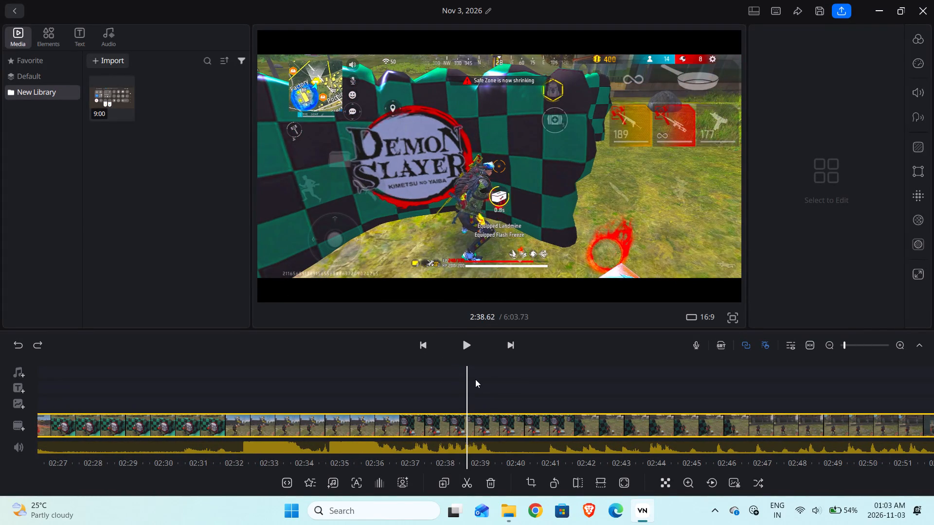
left_click_drag(475, 379, 508, 402)
left_click(473, 491)
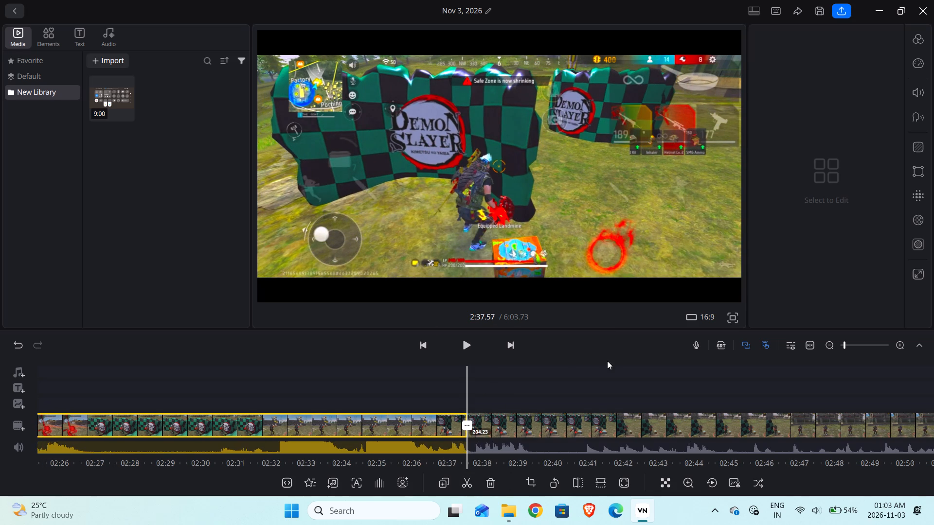
Scrub through the footage after the split at 2:37.57 to about 3:10, looking for the end of the uneventful section.
left_click_drag(607, 361, 509, 350)
left_click_drag(589, 372, 500, 360)
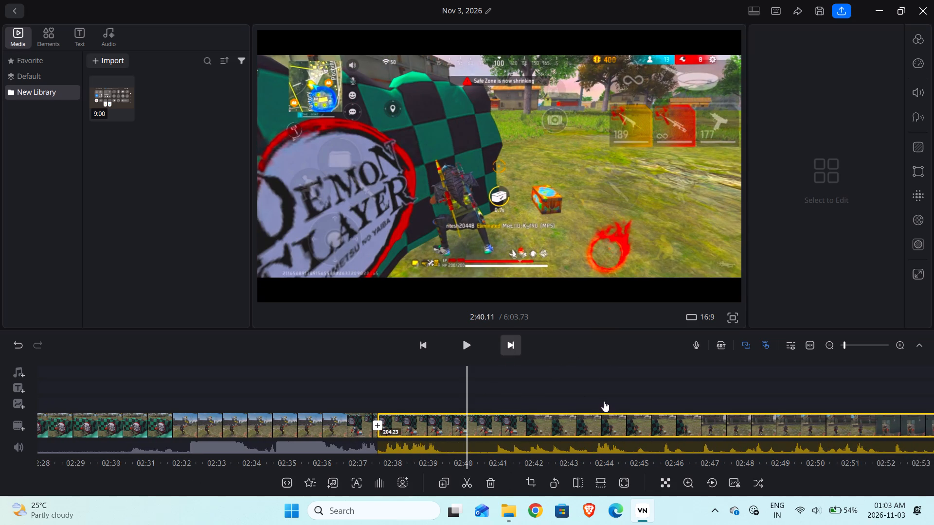
left_click_drag(606, 402, 518, 391)
left_click_drag(587, 389, 497, 380)
left_click_drag(593, 394, 558, 395)
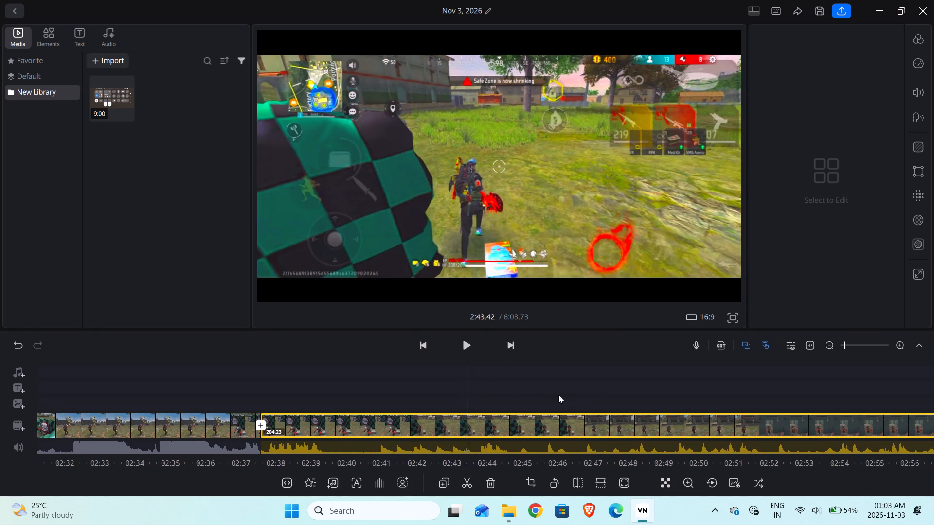
left_click_drag(558, 395, 486, 375)
left_click_drag(564, 377, 435, 345)
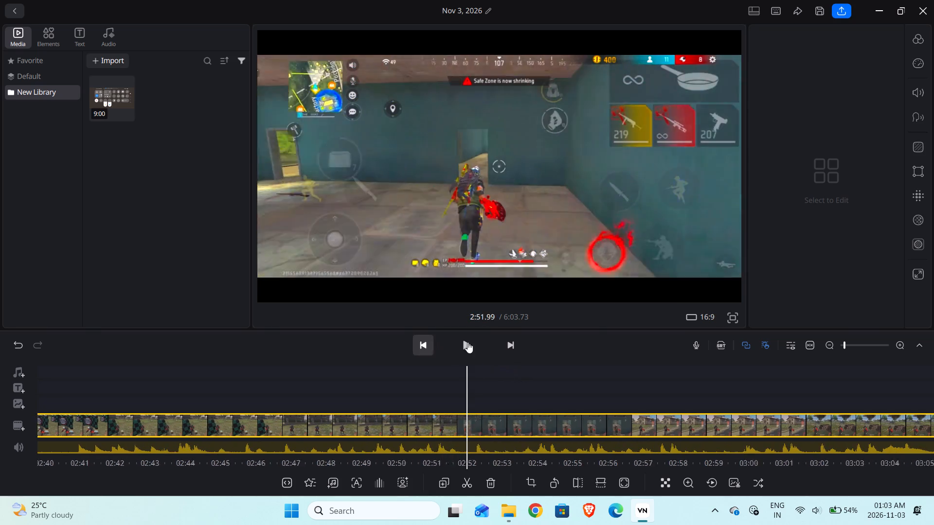
left_click_drag(539, 365, 451, 349)
left_click_drag(531, 369, 451, 348)
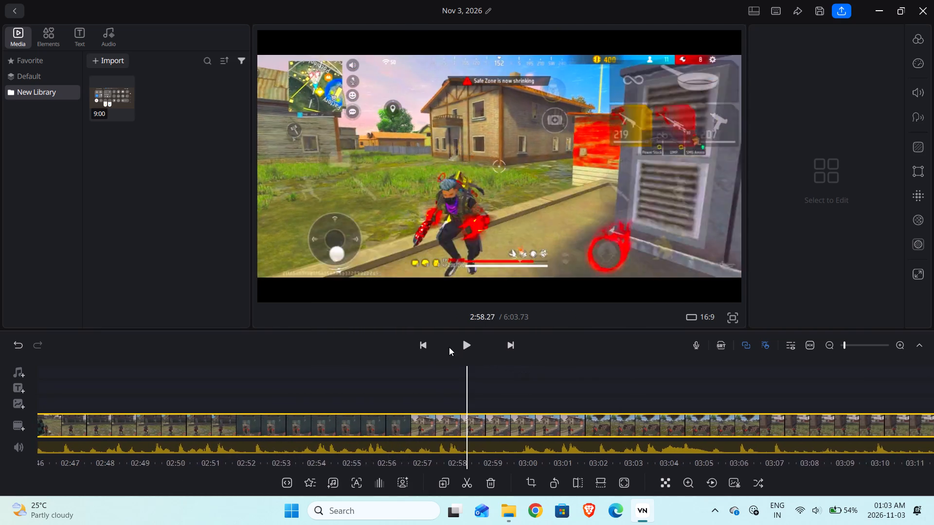
left_click_drag(544, 386, 464, 373)
left_click_drag(567, 400, 479, 377)
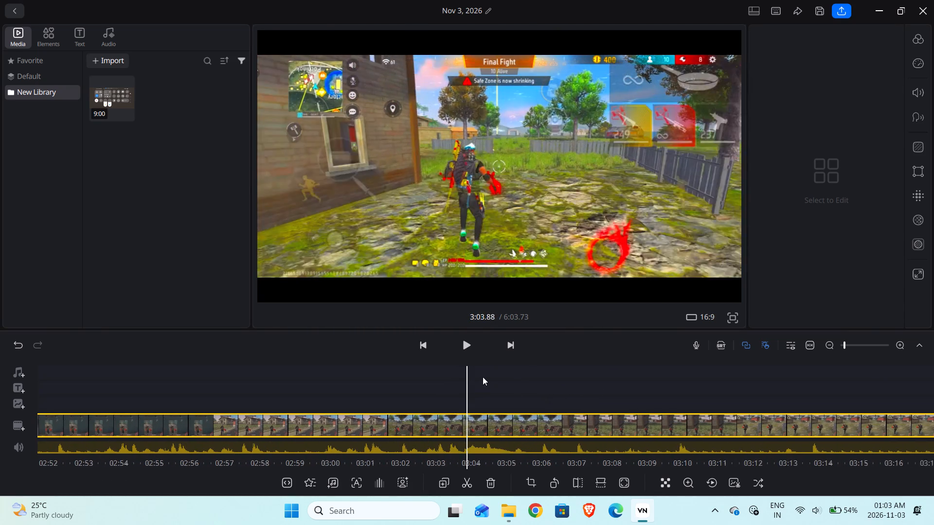
left_click_drag(560, 389, 456, 372)
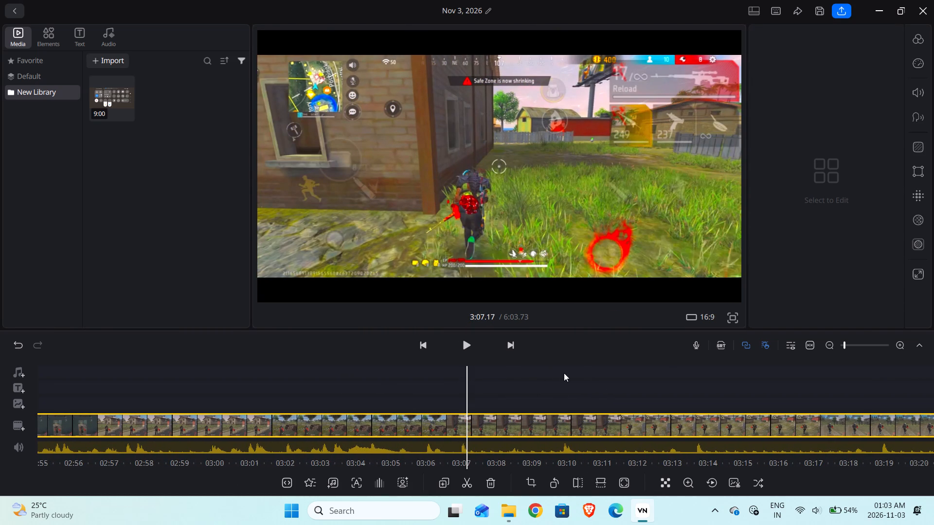
left_click_drag(564, 373, 474, 370)
left_click_drag(541, 371, 523, 375)
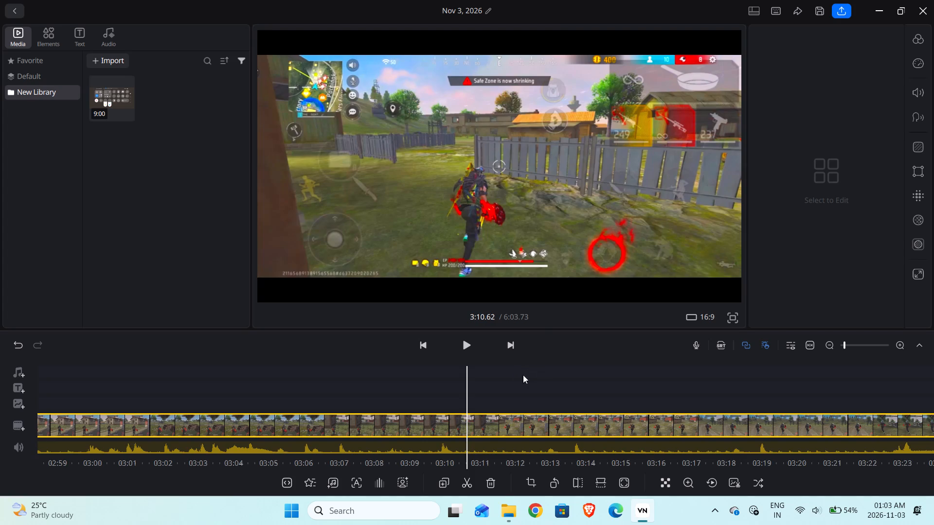
Scrub on through the gameplay from about 3:10 to about 4:03 to find where the action resumes.
left_click_drag(523, 375, 464, 368)
left_click_drag(535, 376, 454, 367)
left_click_drag(514, 371, 411, 365)
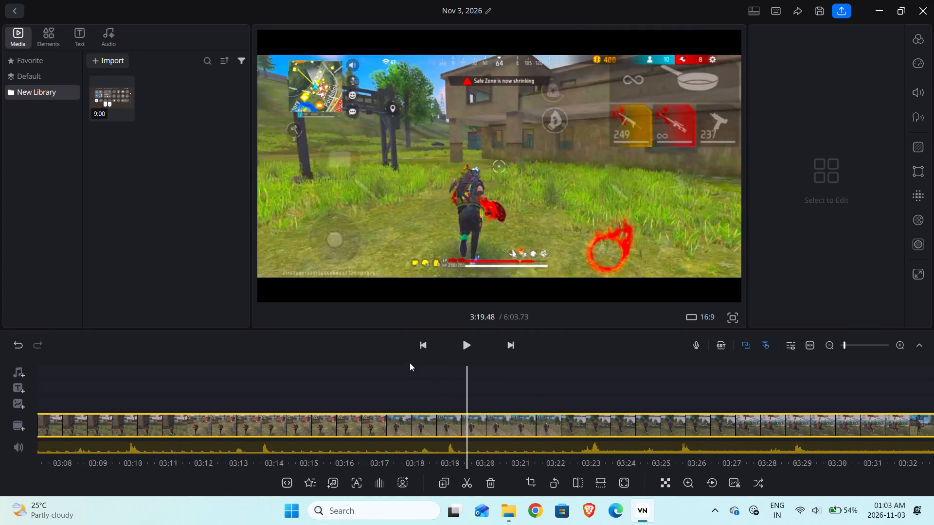
left_click_drag(368, 359, 360, 359)
left_click_drag(476, 382, 386, 371)
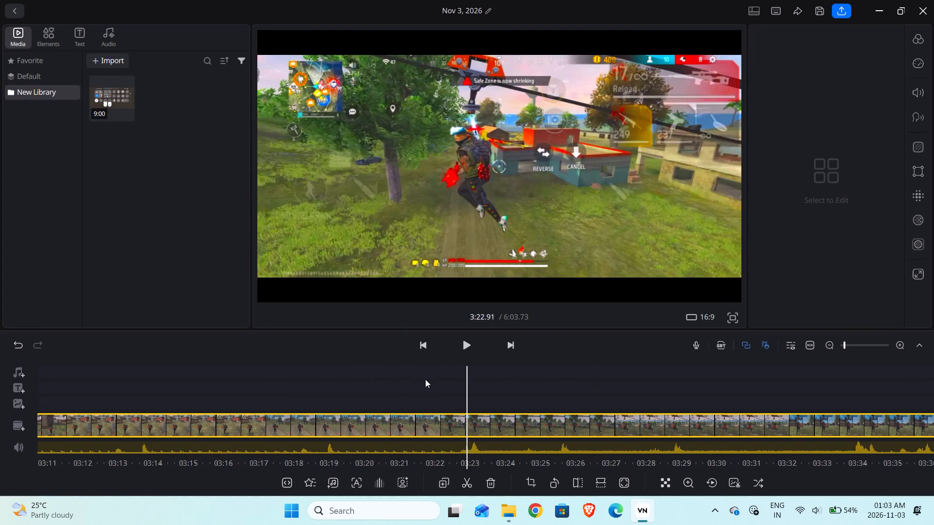
left_click_drag(482, 388, 338, 368)
left_click_drag(466, 374, 322, 365)
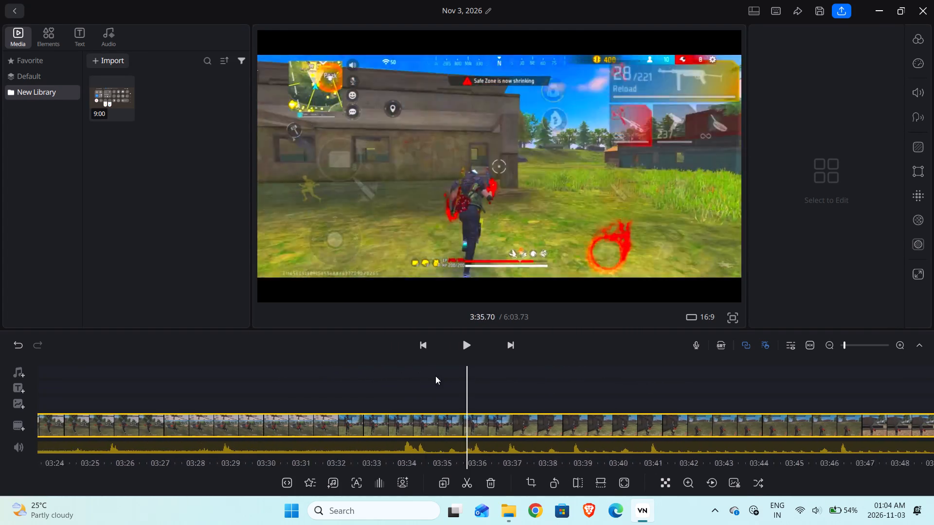
left_click_drag(451, 378, 350, 360)
left_click_drag(463, 347, 360, 331)
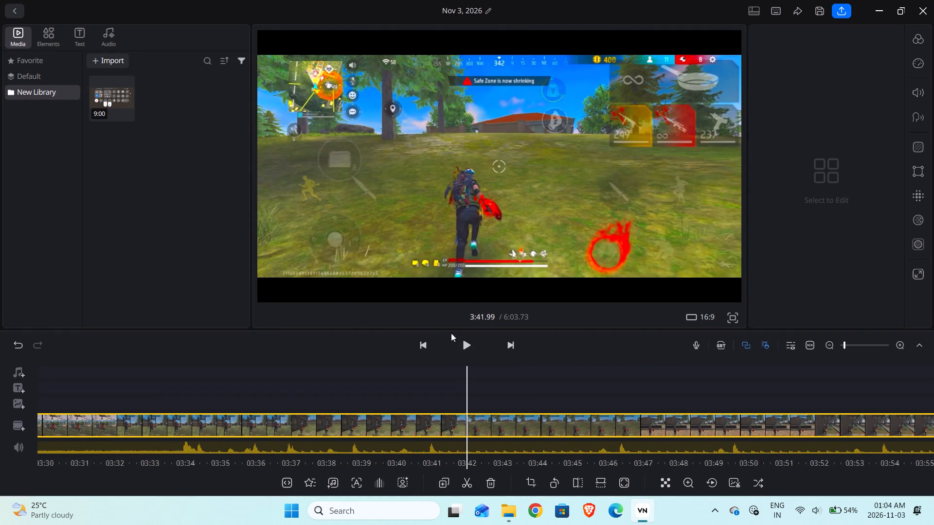
left_click_drag(535, 394, 383, 367)
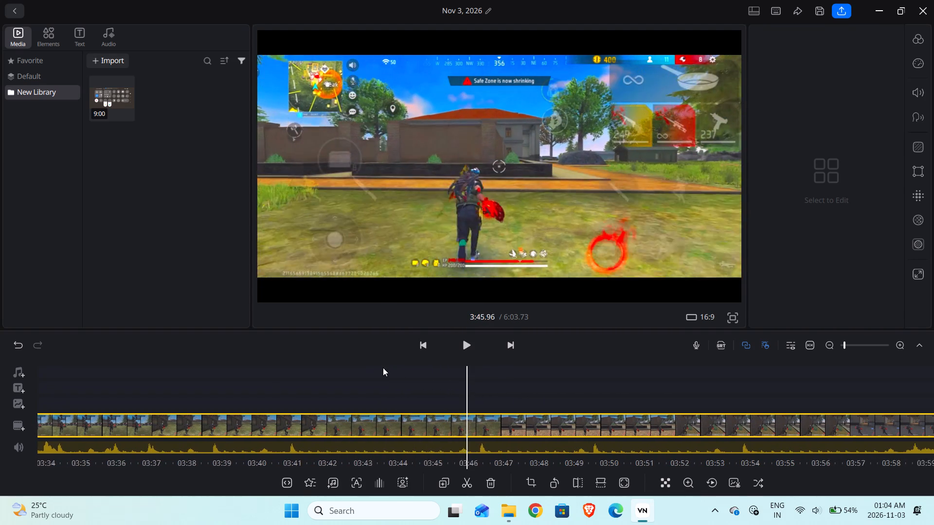
left_click_drag(383, 367, 287, 340)
left_click_drag(515, 398, 514, 398)
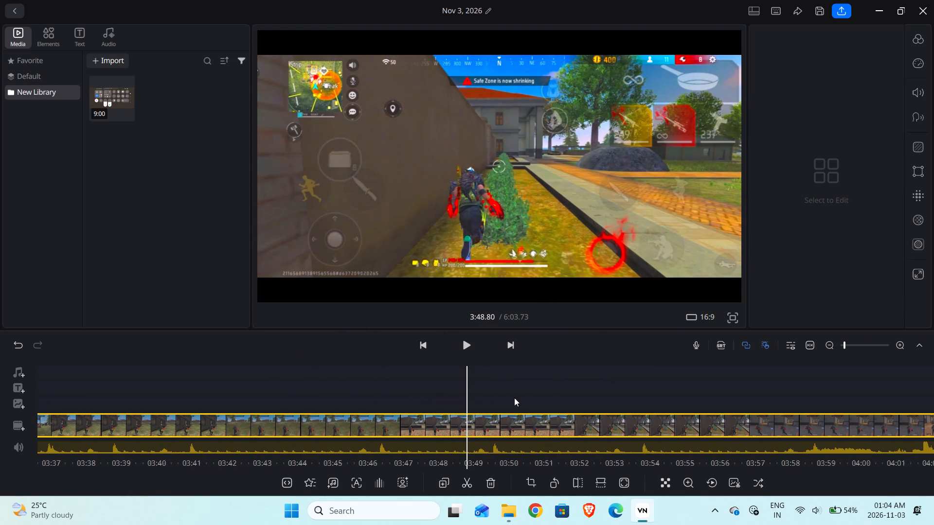
left_click_drag(514, 398, 314, 388)
left_click_drag(439, 406, 303, 390)
left_click_drag(448, 389, 447, 389)
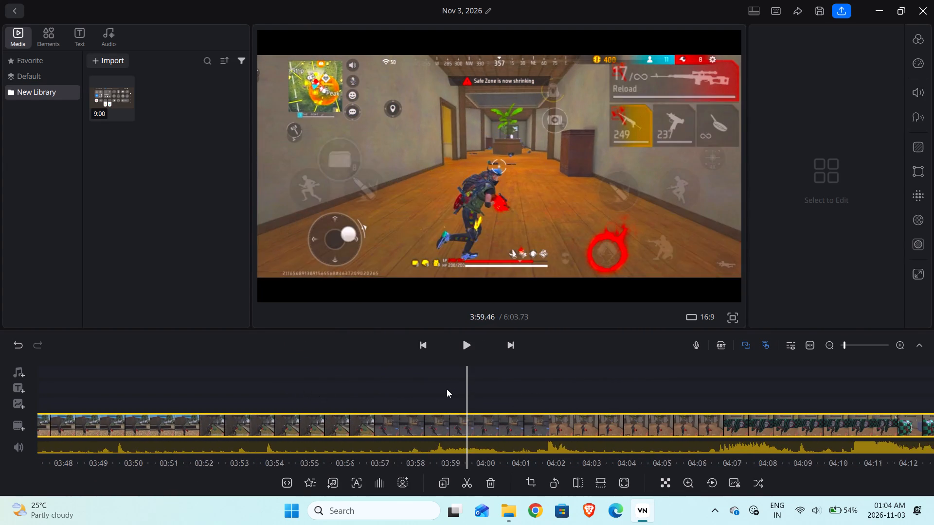
left_click_drag(447, 389, 326, 376)
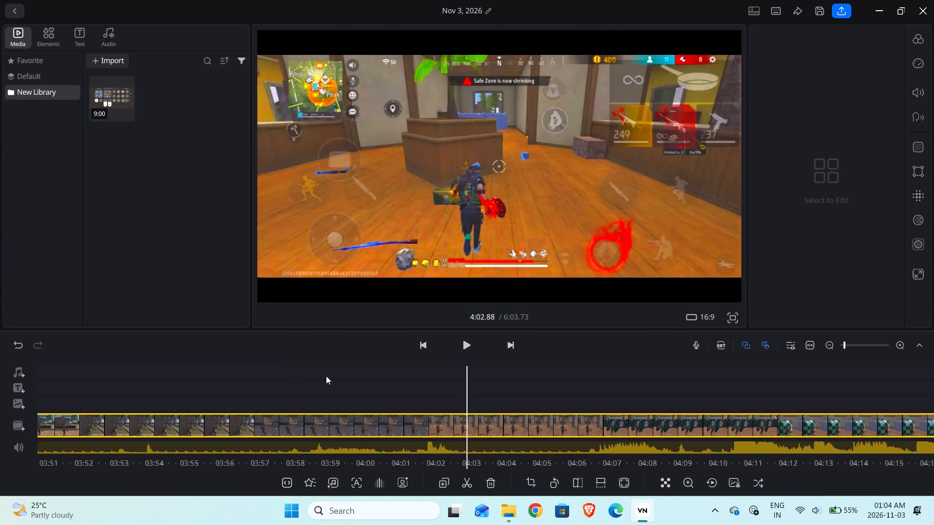
Scrub back to the building entrance, split the clip at 3:57.23 and delete the segment between 2:37.57 and 3:57.23.
left_click_drag(326, 376, 572, 396)
left_click_drag(469, 407, 474, 407)
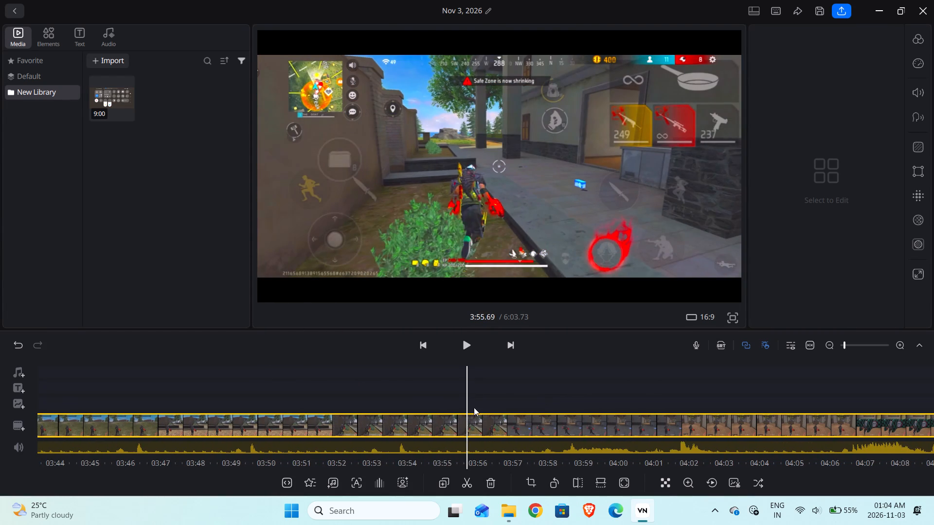
left_click_drag(474, 407, 496, 411)
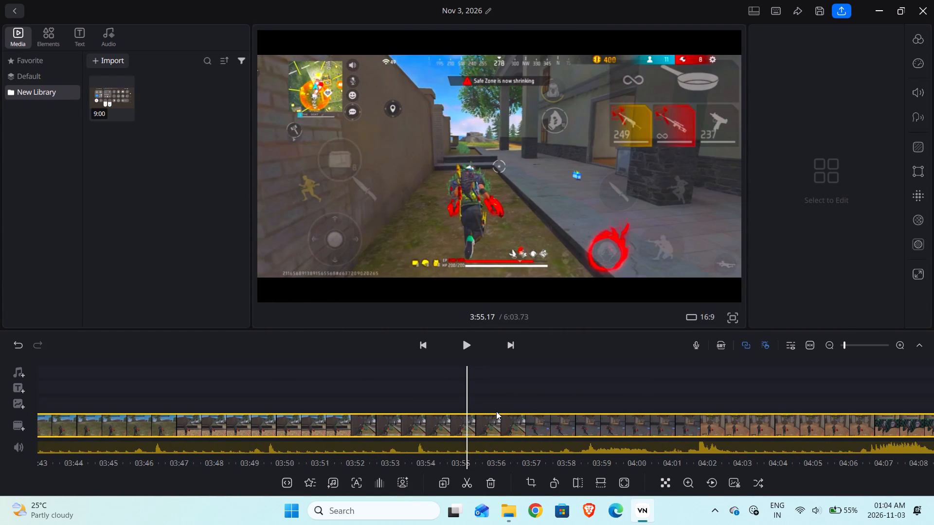
left_click_drag(496, 411, 741, 407)
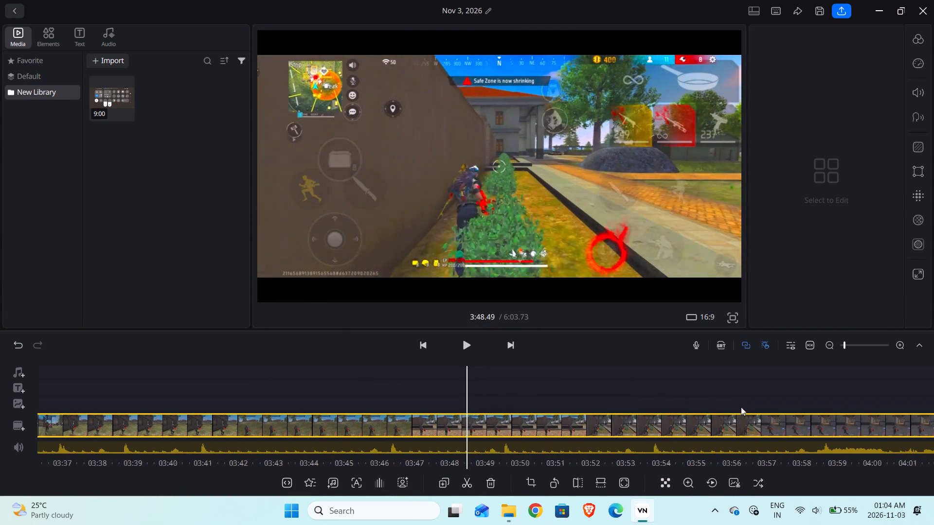
left_click_drag(741, 407, 513, 402)
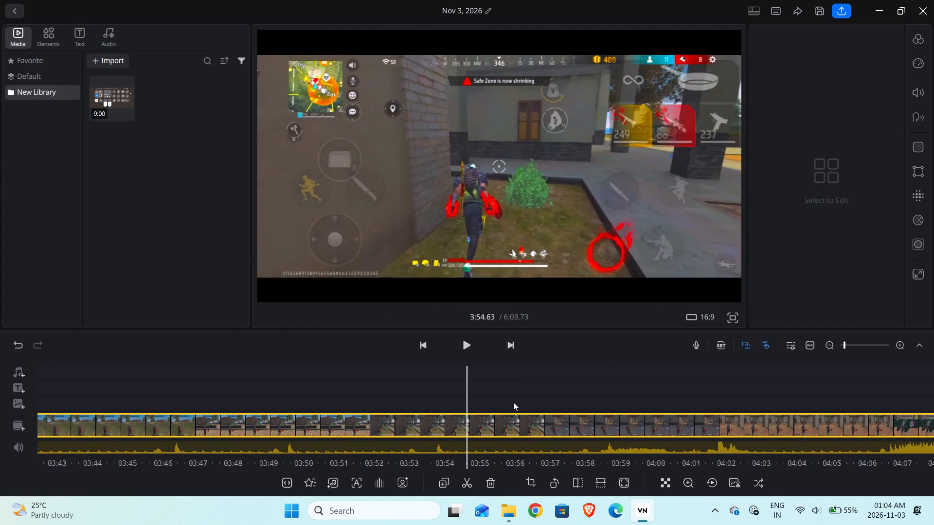
left_click_drag(513, 402, 446, 390)
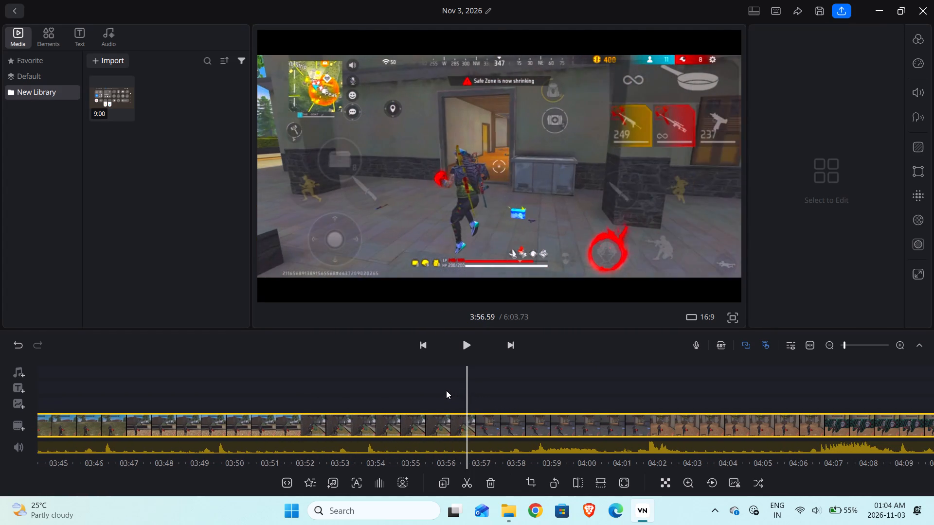
left_click_drag(446, 390, 424, 385)
left_click(466, 478)
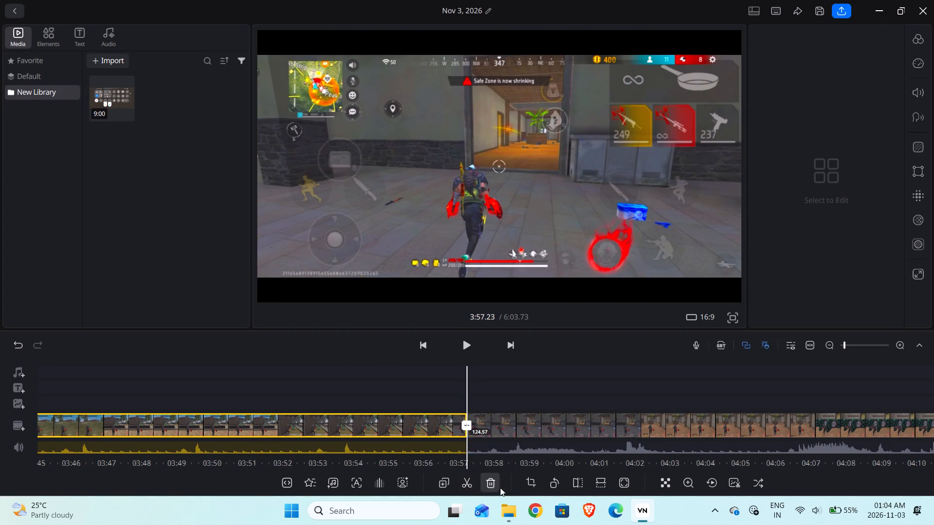
left_click(493, 486)
Play the footage across the new cut, from about 2:36.85 to about 4:08.
left_click_drag(477, 393, 513, 392)
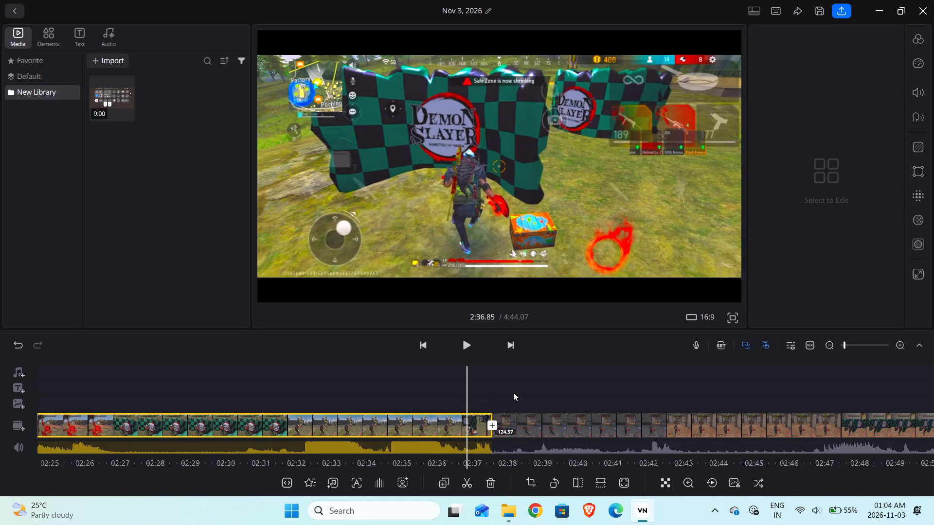
left_click_drag(513, 392, 515, 392)
left_click(469, 343)
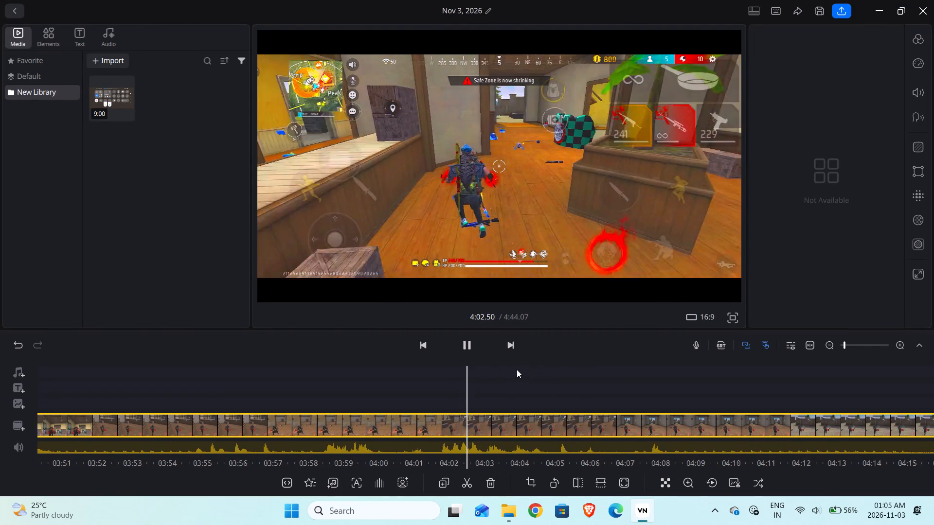
Scrub through the gameplay from about 4:08 to about 4:18, going back briefly to recheck the poolside section.
left_click_drag(524, 380, 407, 362)
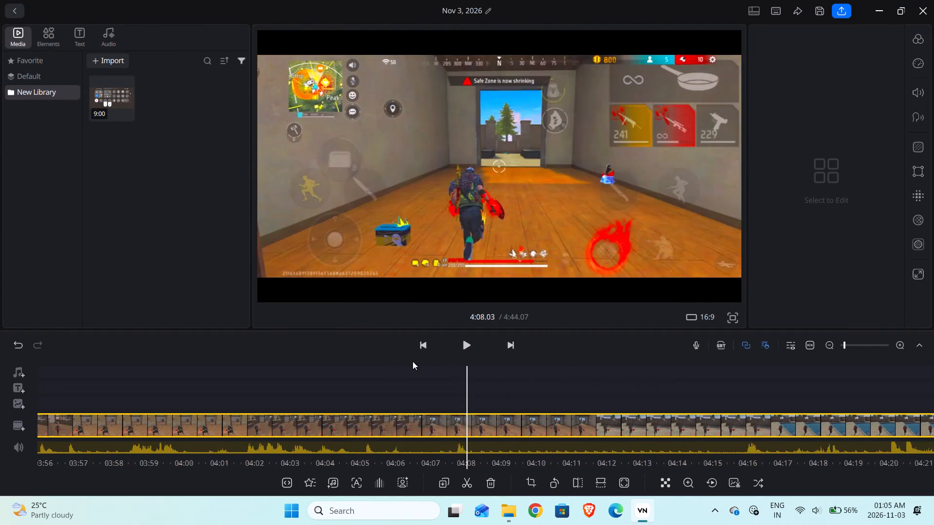
left_click_drag(503, 378, 418, 378)
left_click_drag(510, 392, 398, 389)
left_click_drag(453, 393, 342, 415)
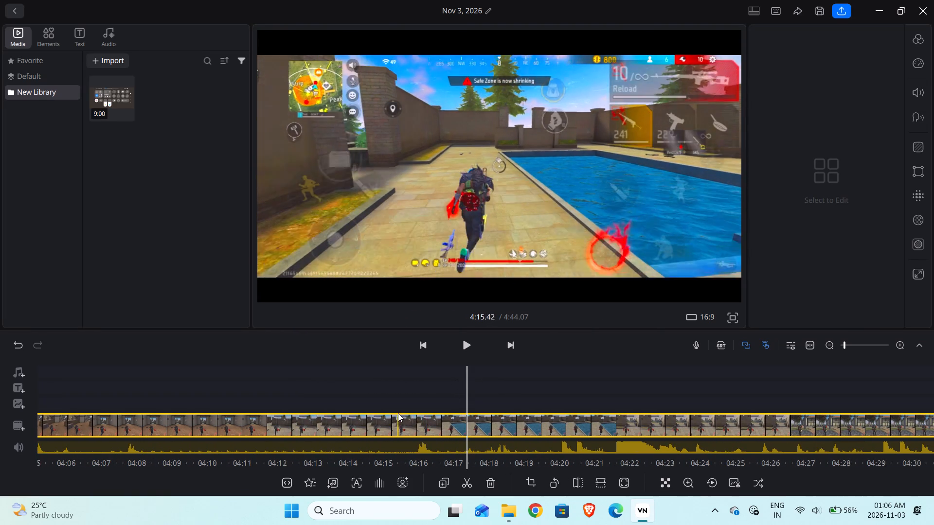
left_click_drag(398, 413, 520, 405)
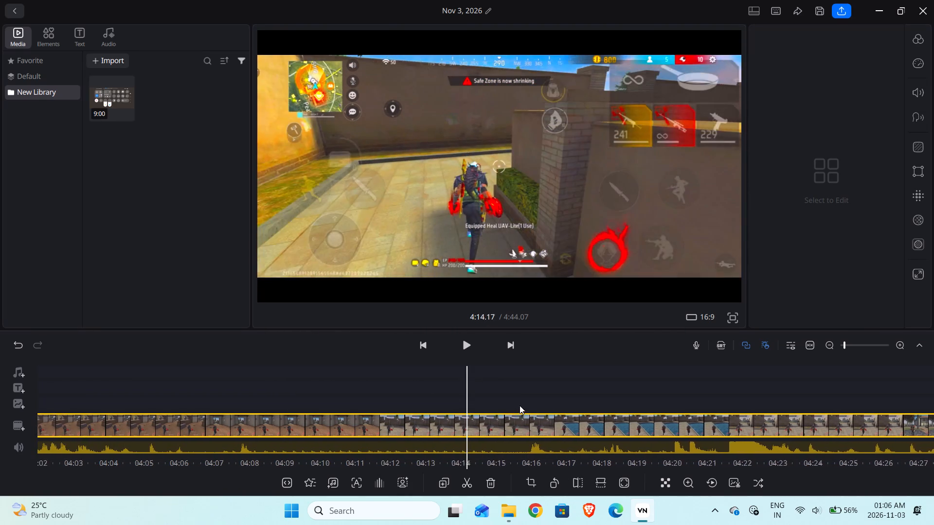
left_click_drag(520, 405, 456, 398)
left_click_drag(503, 396, 429, 402)
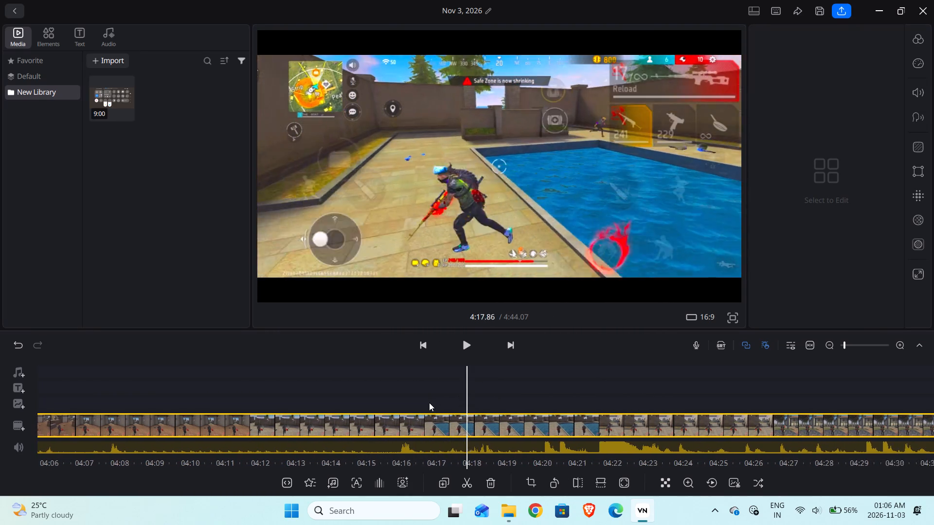
Scrub on through the gameplay from about 4:18 to the short last clip at about 4:42.
left_click_drag(429, 402, 365, 391)
left_click_drag(414, 397, 341, 403)
left_click_drag(395, 406, 318, 408)
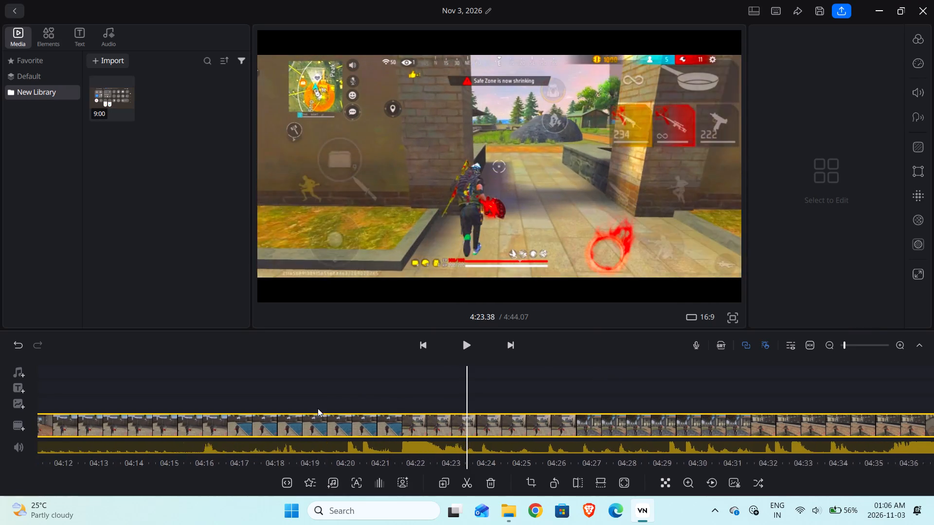
left_click_drag(318, 408, 305, 404)
left_click_drag(409, 395, 333, 393)
left_click_drag(408, 401, 326, 394)
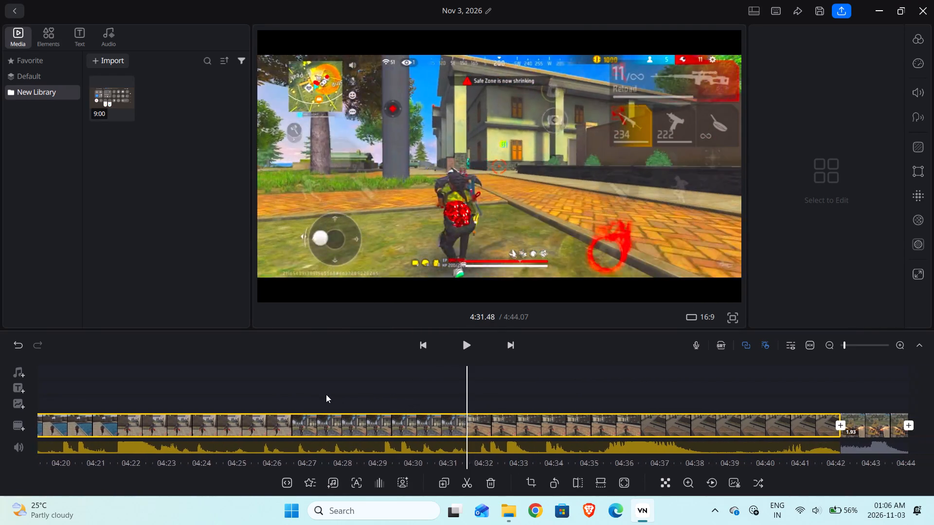
left_click_drag(326, 394, 322, 393)
left_click_drag(424, 409, 335, 395)
left_click(377, 399)
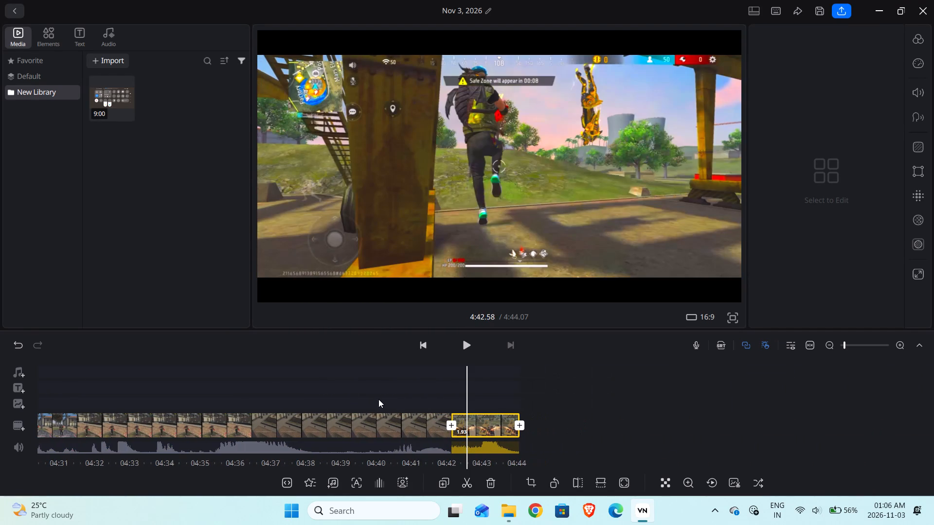
left_click(394, 402)
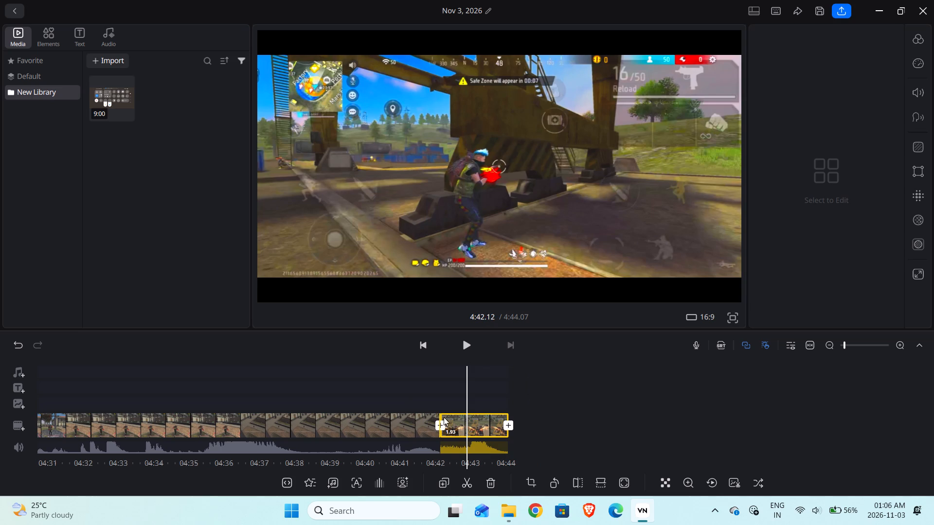
Move the 1.93-second clip from the end of the timeline to the very beginning.
left_click_drag(478, 425, 311, 431)
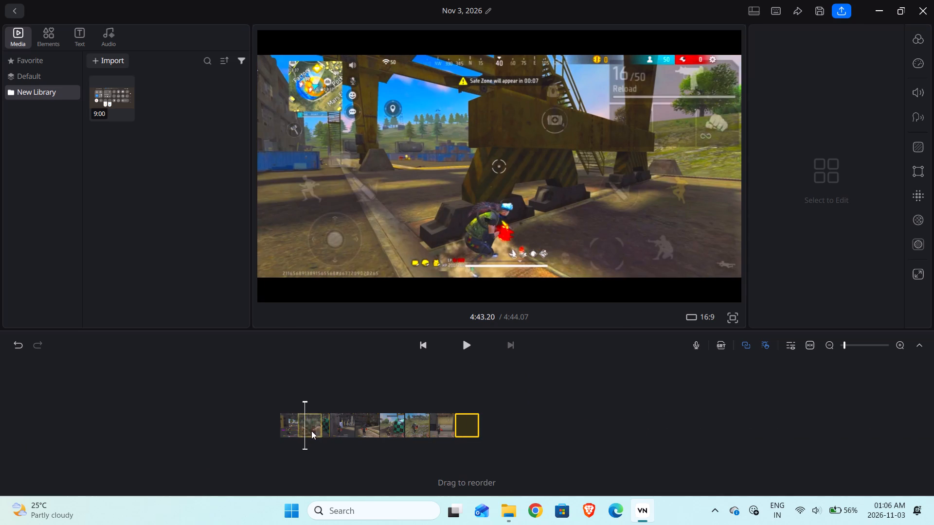
left_click_drag(311, 431, 289, 433)
Find the end of the elimination replay, split the clip at 4:38.09 and delete the segment after it.
left_click_drag(358, 401, 376, 401)
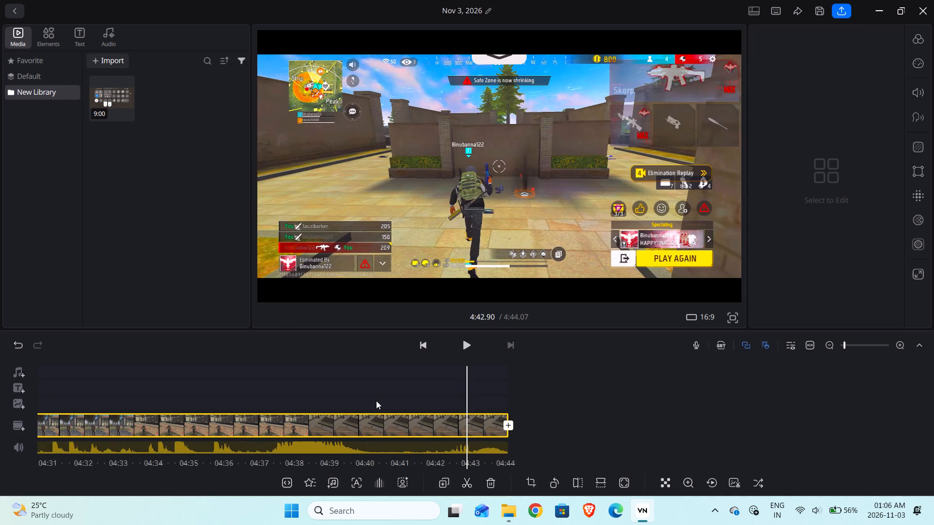
left_click_drag(376, 401, 428, 404)
left_click_drag(387, 396, 455, 396)
left_click_drag(385, 384, 404, 387)
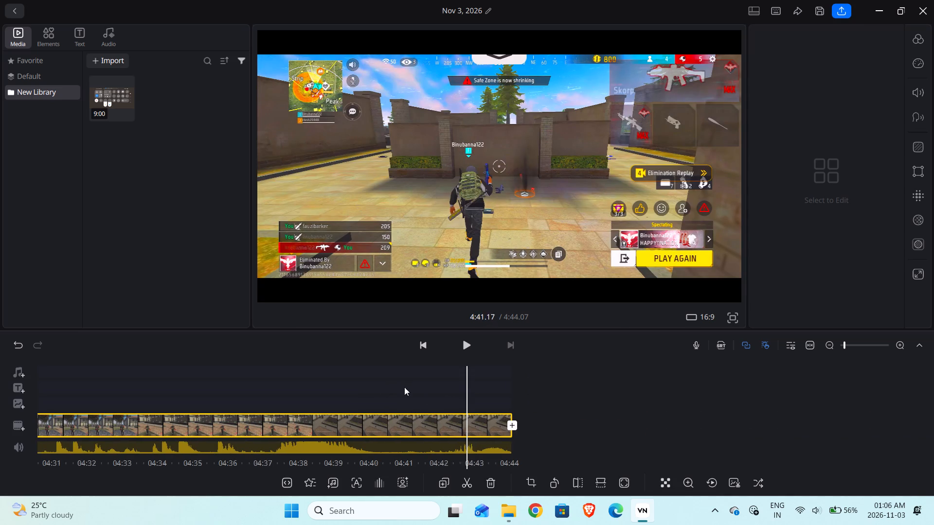
left_click_drag(404, 387, 630, 408)
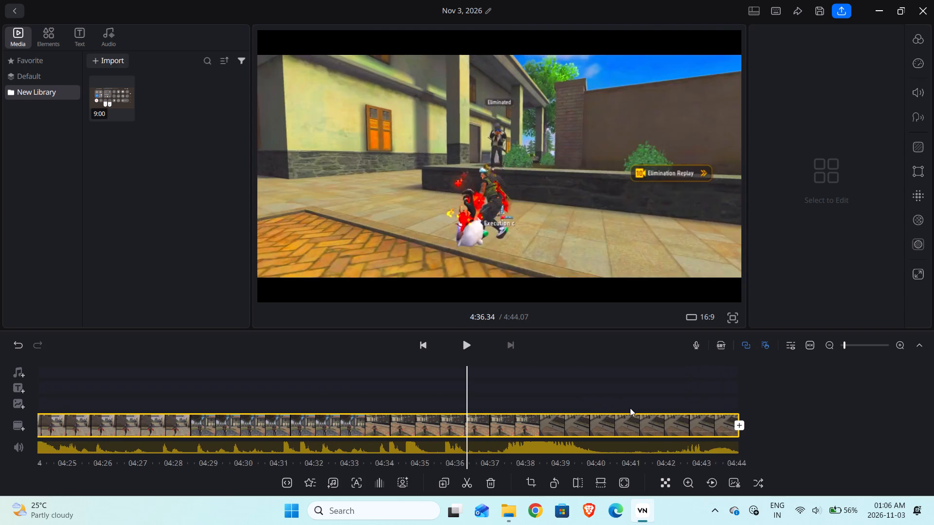
left_click_drag(630, 408, 653, 438)
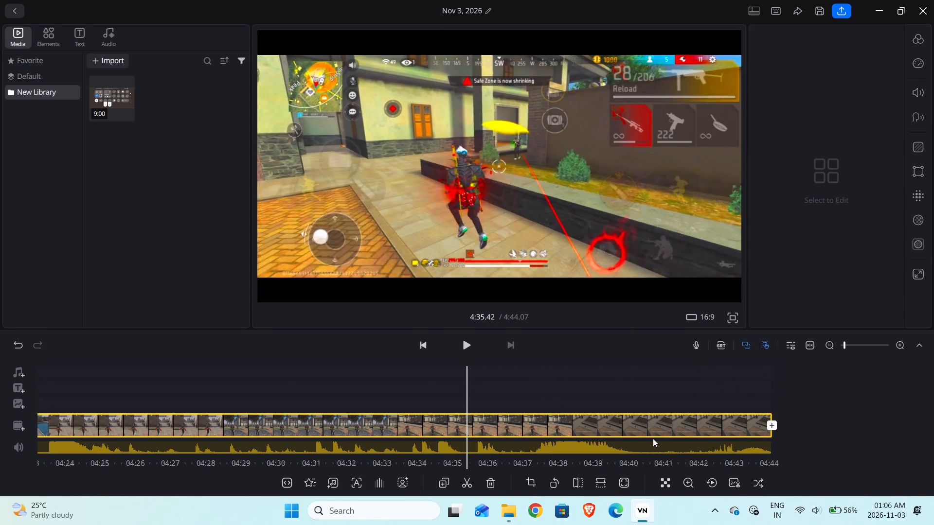
left_click_drag(653, 438, 635, 438)
left_click(468, 344)
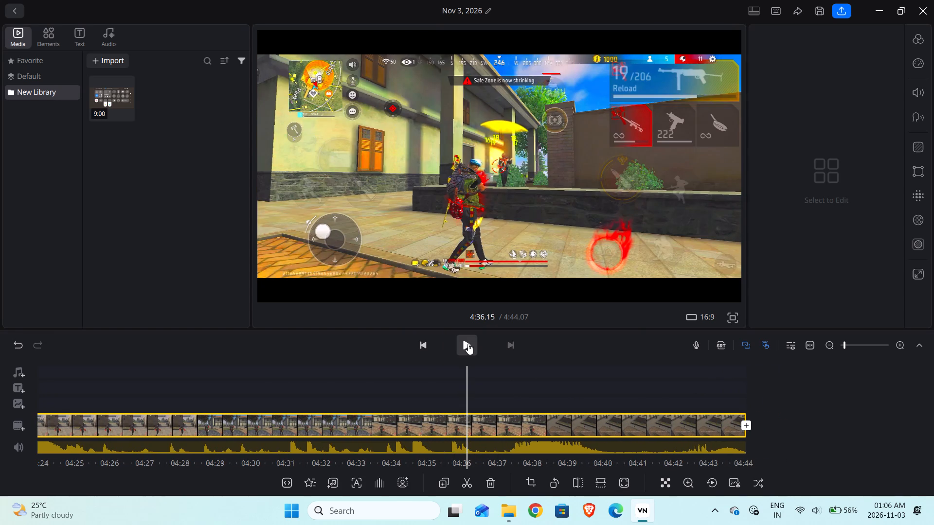
left_click(468, 344)
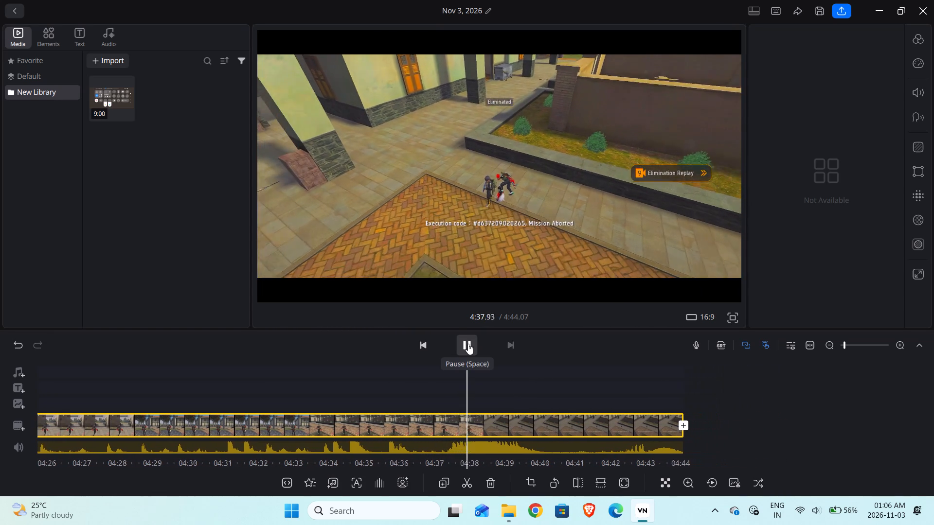
left_click_drag(503, 377, 495, 380)
left_click(468, 480)
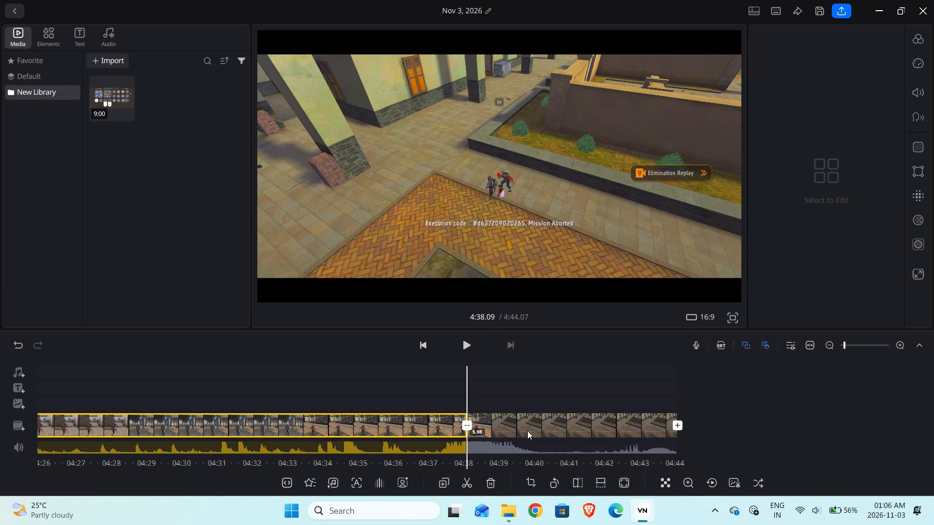
left_click(527, 427)
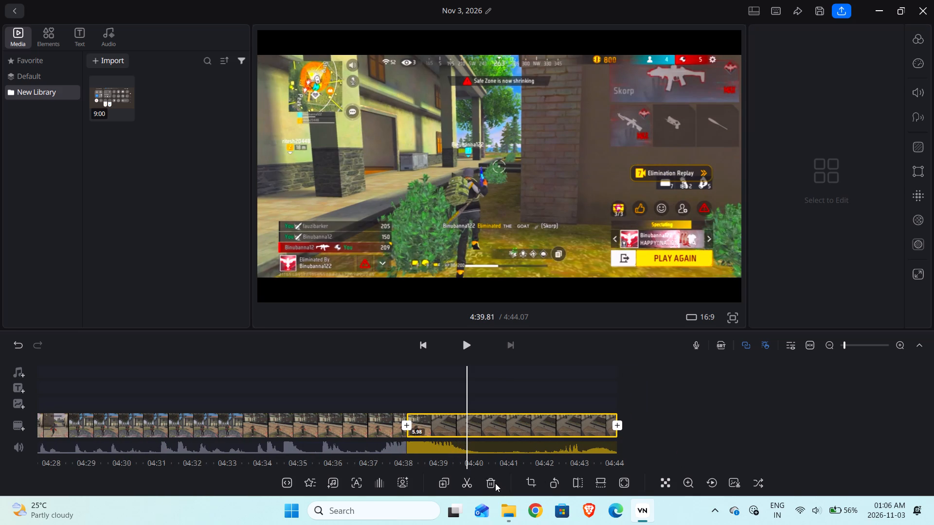
left_click(493, 481)
Apply the Black transition to the end of the last clip with a duration of 0.3.
left_click_drag(484, 441, 498, 441)
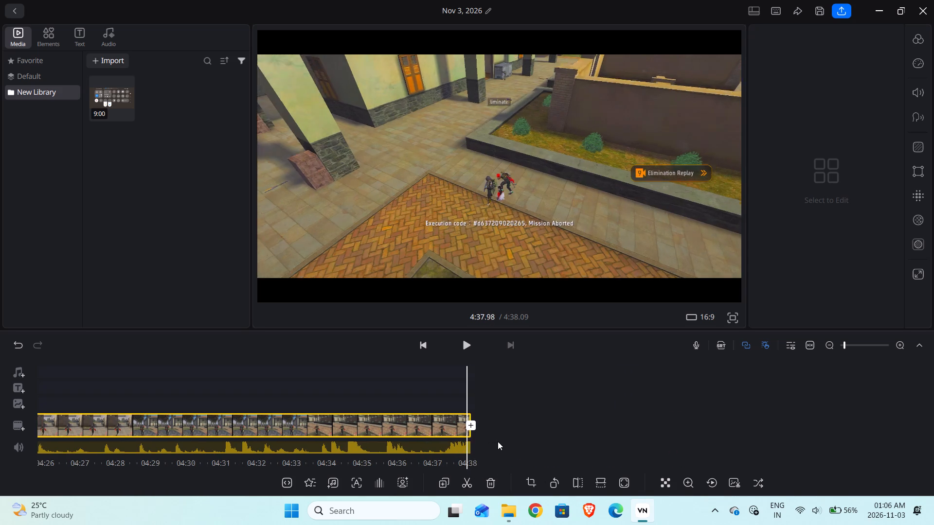
left_click_drag(498, 441, 612, 461)
left_click_drag(445, 385, 630, 435)
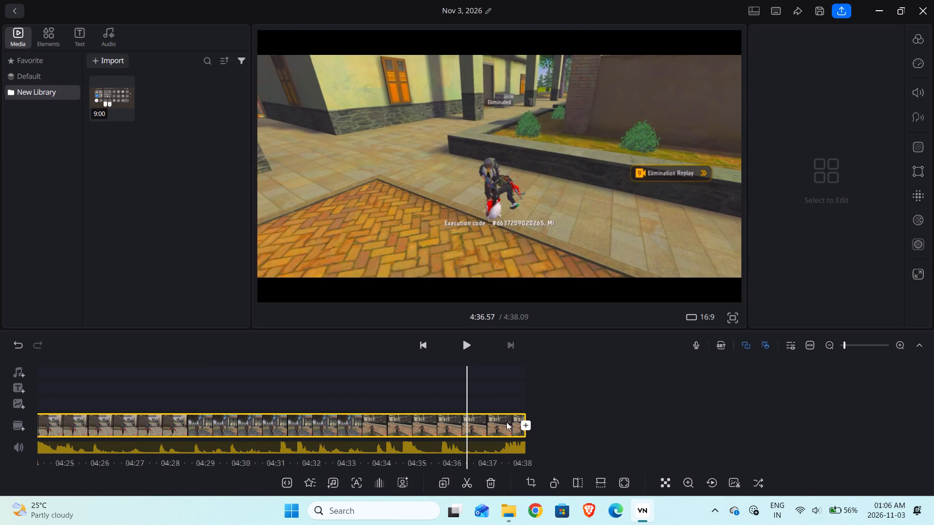
left_click(588, 422)
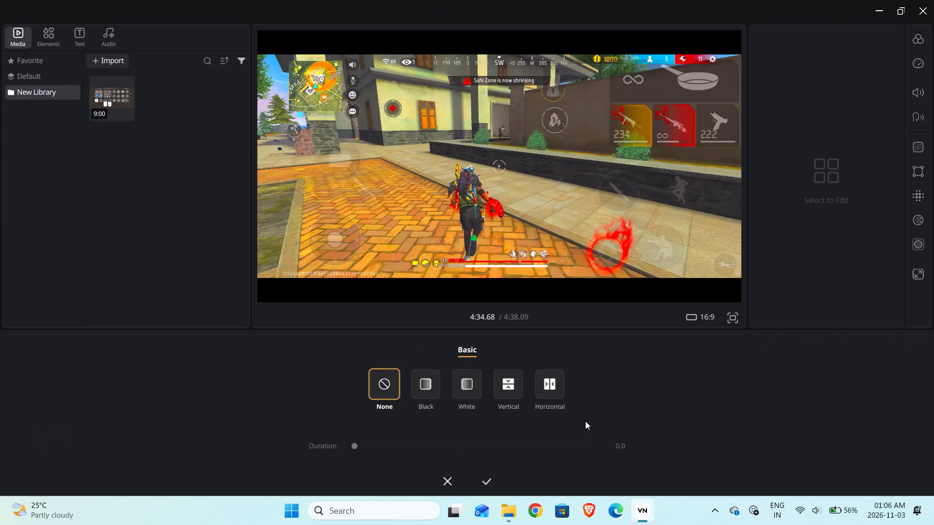
left_click(434, 383)
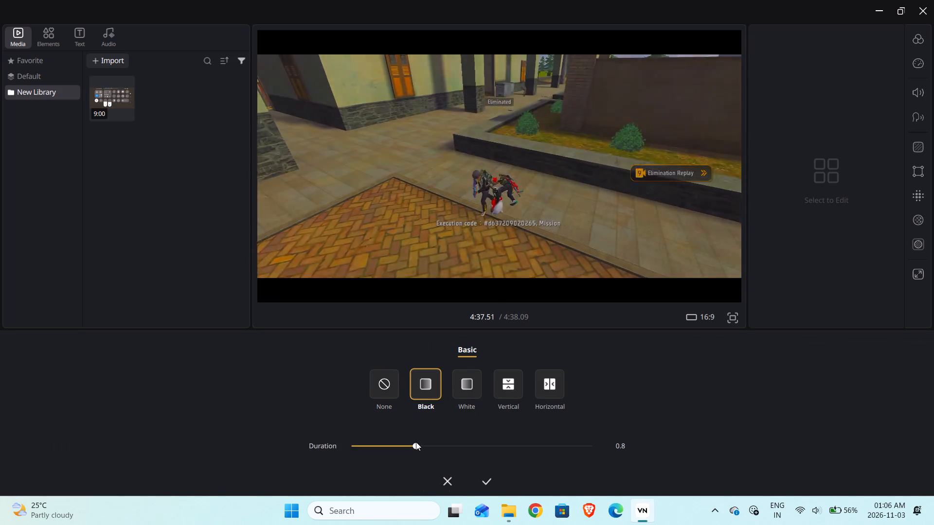
left_click_drag(416, 444, 348, 440)
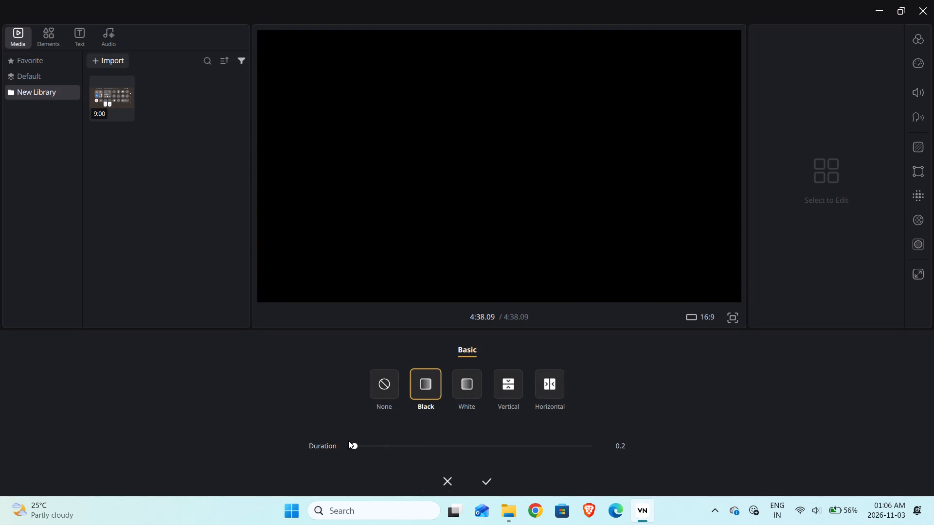
left_click_drag(348, 440, 365, 447)
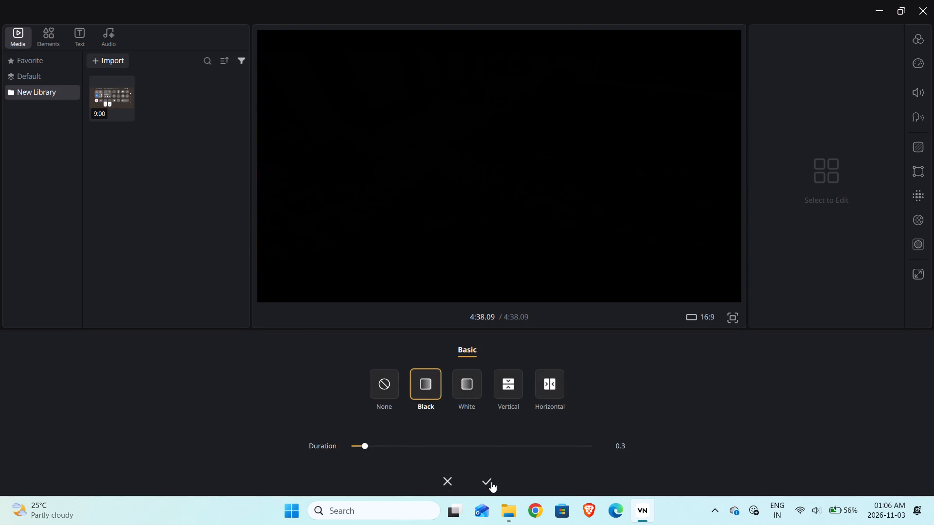
left_click(491, 482)
Scrub back through the whole edit to 0:00.00 and play the first moments of the opening clip.
left_click_drag(493, 394, 715, 397)
left_click_drag(469, 382, 665, 409)
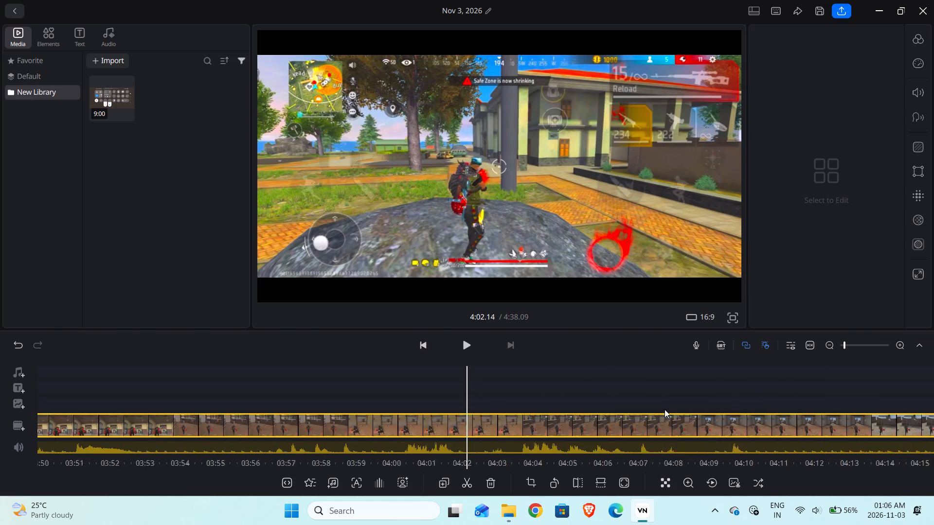
left_click_drag(665, 409, 933, 442)
left_click_drag(374, 393, 665, 427)
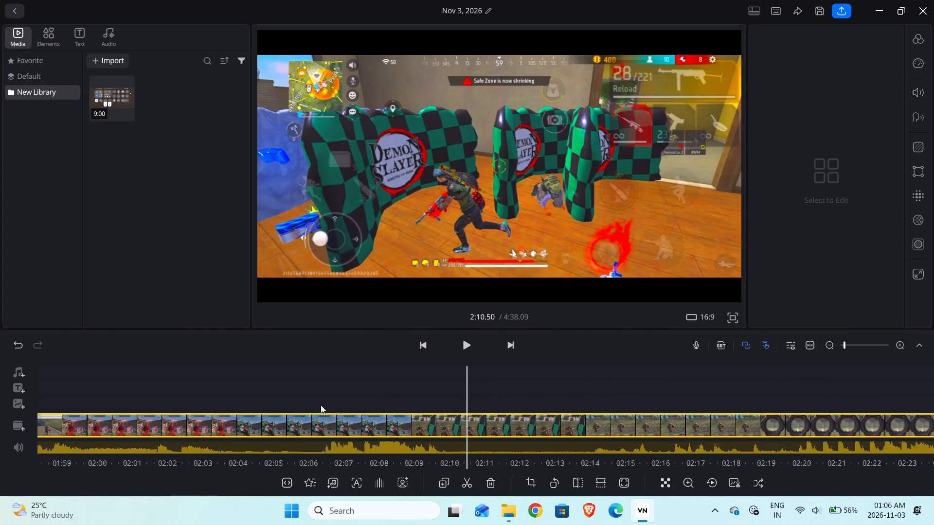
left_click_drag(292, 407, 602, 415)
left_click_drag(277, 390, 731, 444)
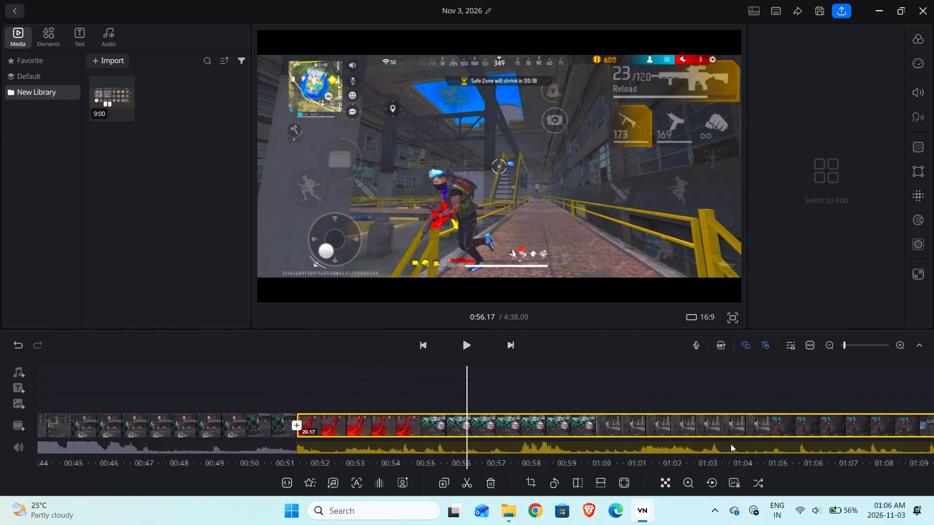
left_click_drag(731, 444, 722, 444)
left_click_drag(400, 402, 816, 467)
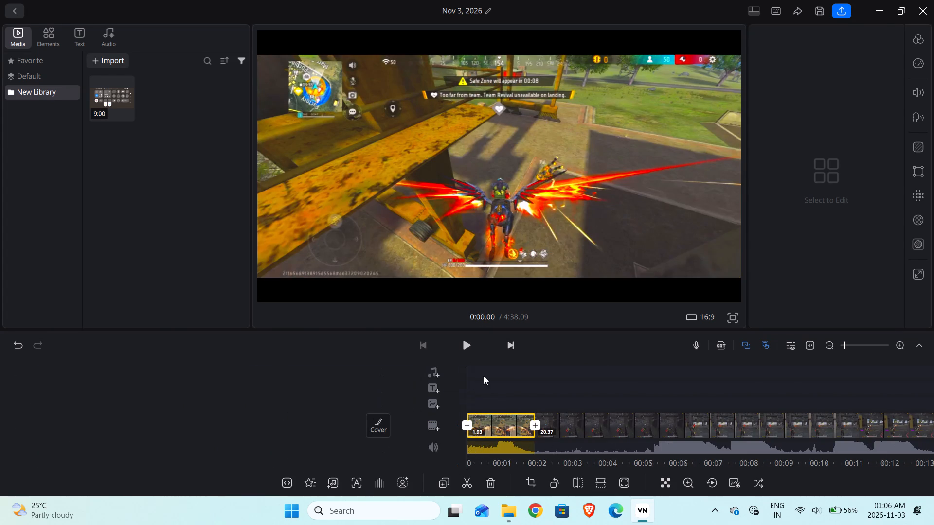
left_click(472, 347)
left_click(472, 347)
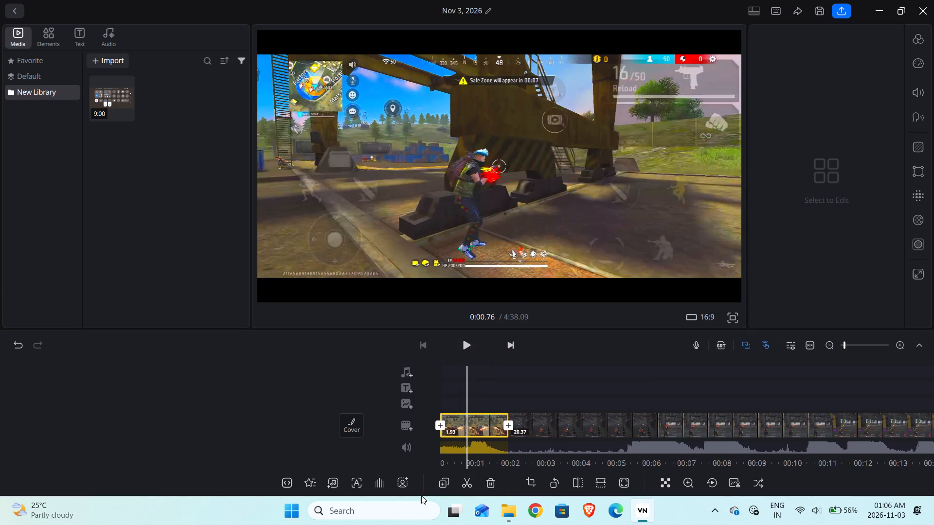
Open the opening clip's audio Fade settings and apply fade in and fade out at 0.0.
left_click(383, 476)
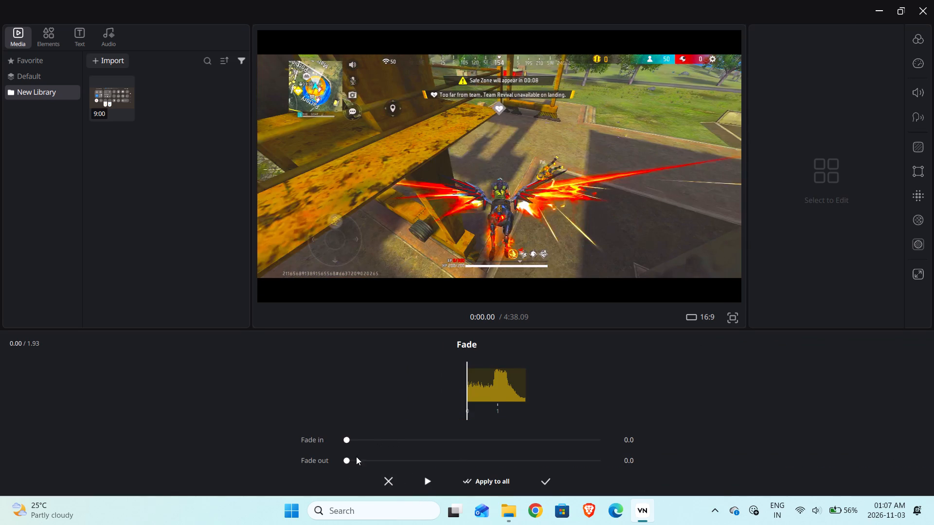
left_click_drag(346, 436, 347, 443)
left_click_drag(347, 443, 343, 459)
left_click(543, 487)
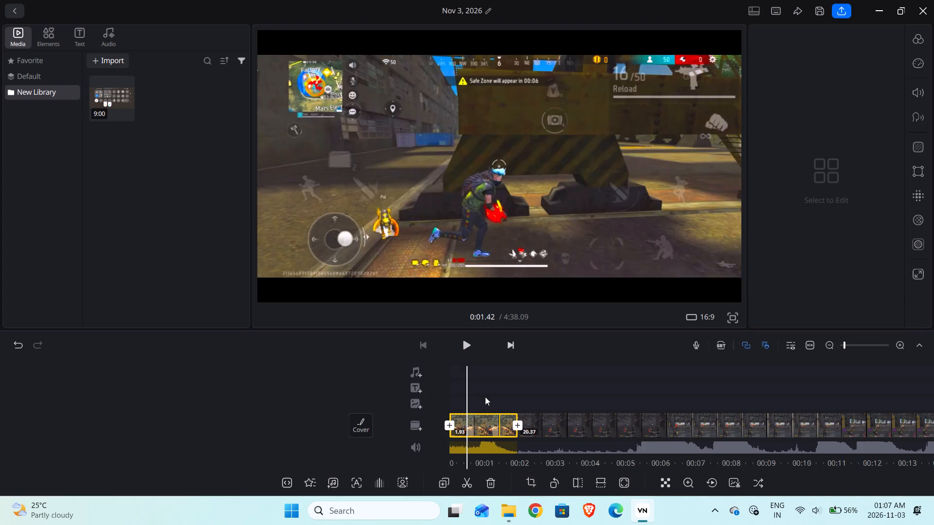
Play the opening clip again and return to 0:00.00.
left_click(464, 353)
left_click_drag(457, 401, 583, 448)
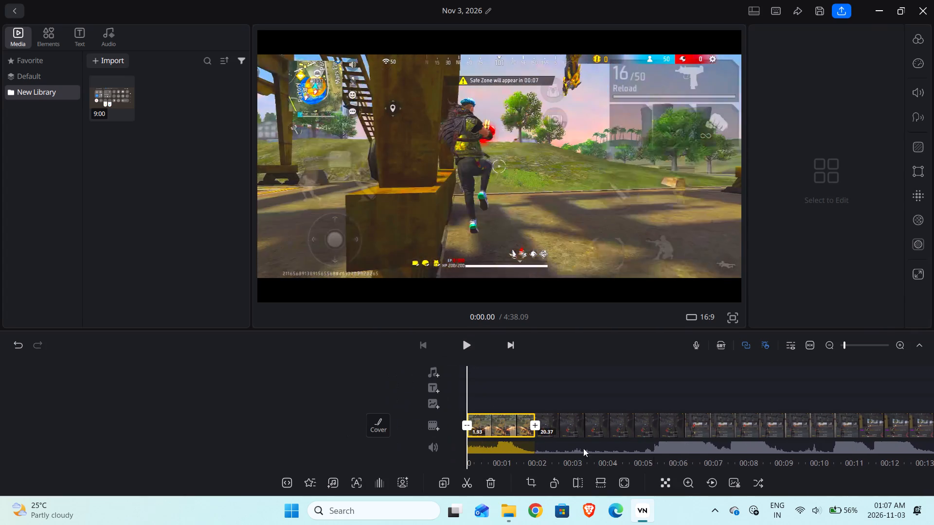
Play through the cut between the opening clip and the second clip, then return to 0:00.00.
left_click_drag(583, 448, 672, 460)
left_click(467, 348)
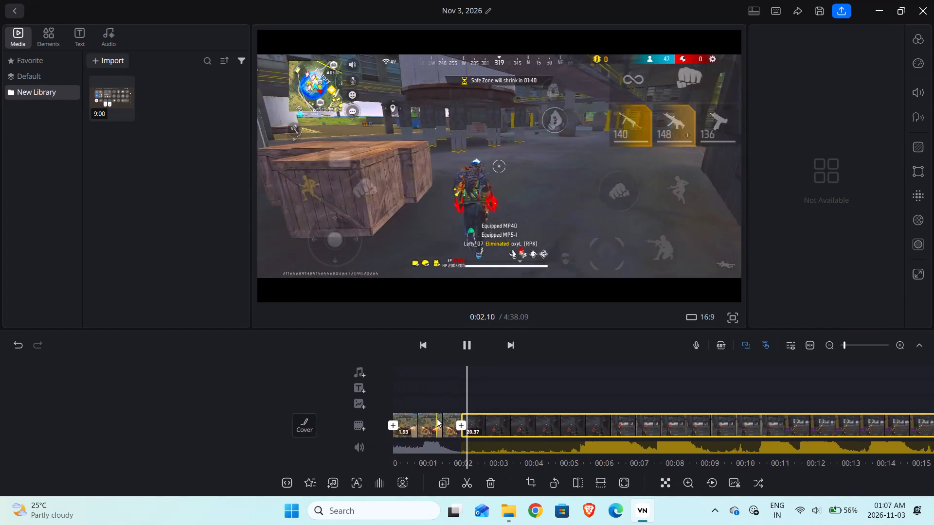
left_click(434, 421)
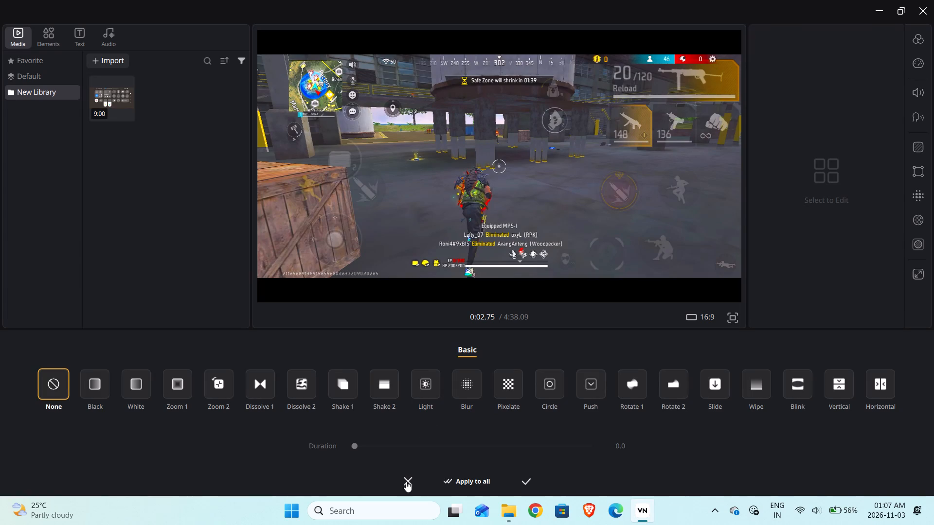
left_click(406, 481)
left_click(399, 423)
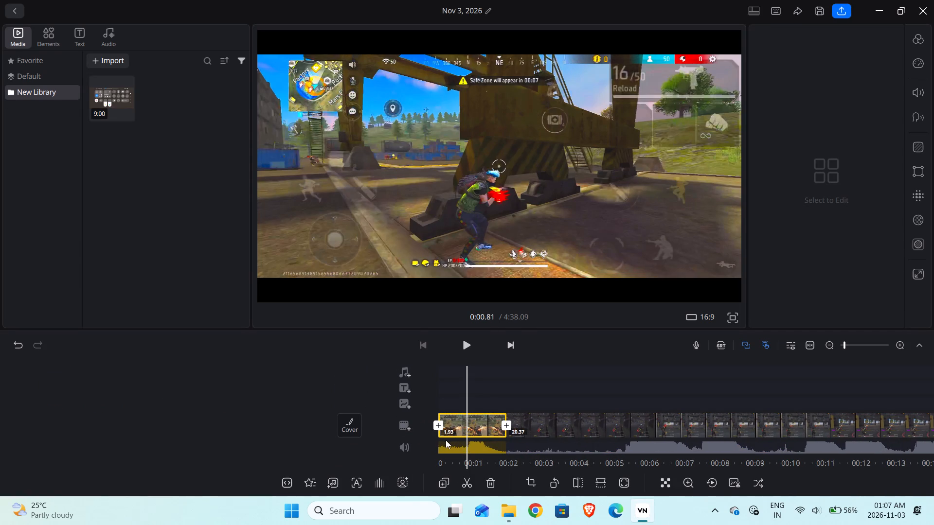
left_click_drag(534, 389, 661, 418)
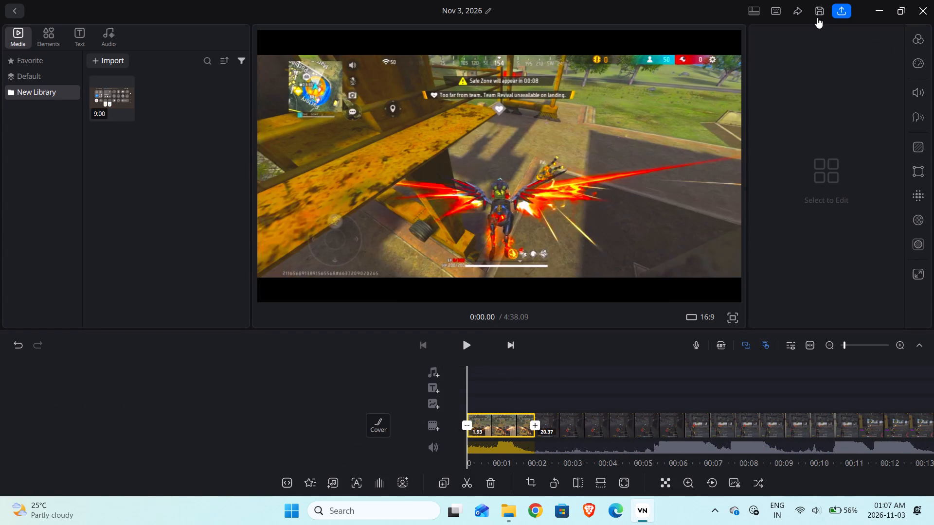
Open the video export settings, switch the export quality to Manual and set the resolution to 4K.
left_click(838, 18)
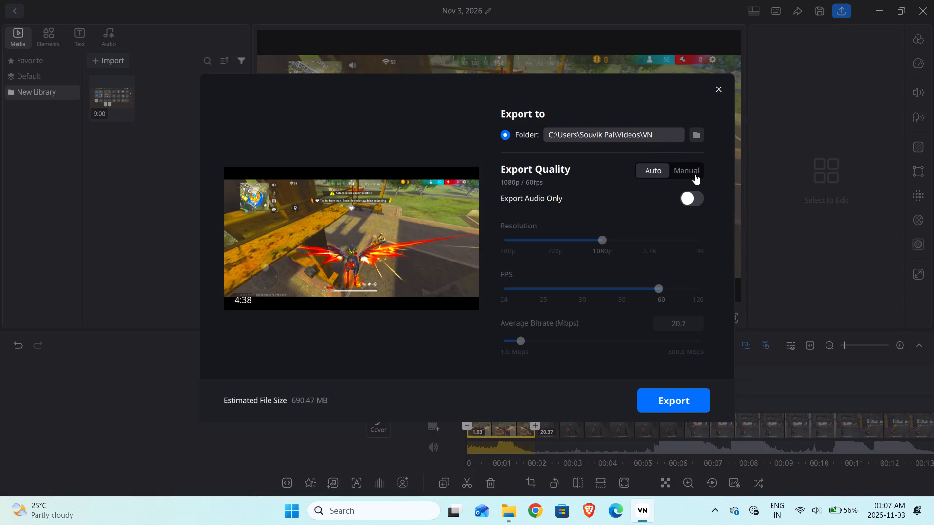
left_click(695, 174)
left_click(705, 239)
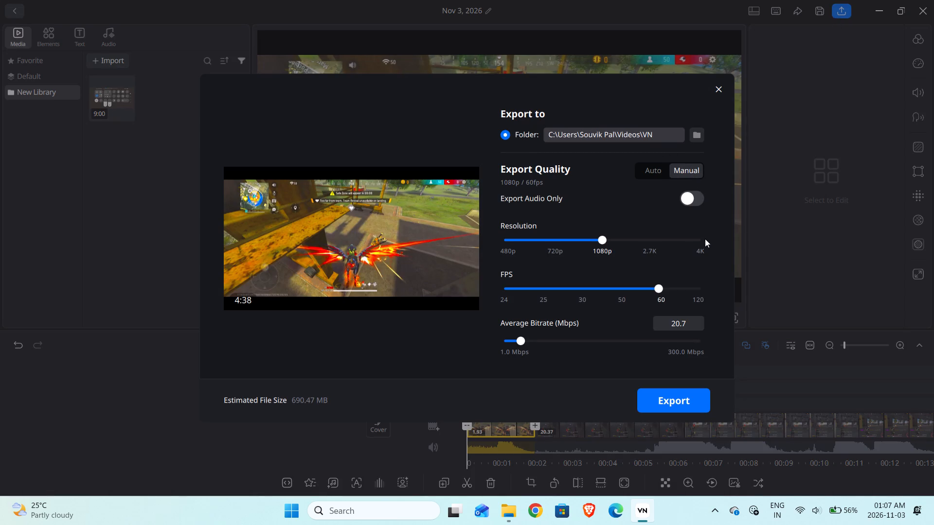
left_click(697, 245)
left_click(696, 238)
Set the average bitrate to 60.6 Mbps and start exporting the video.
left_click(551, 340)
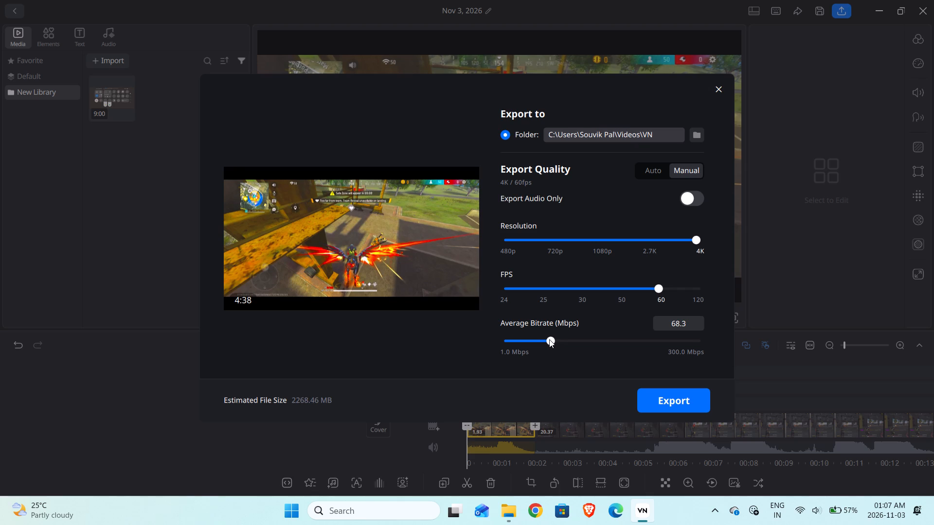
left_click(549, 339)
left_click(548, 338)
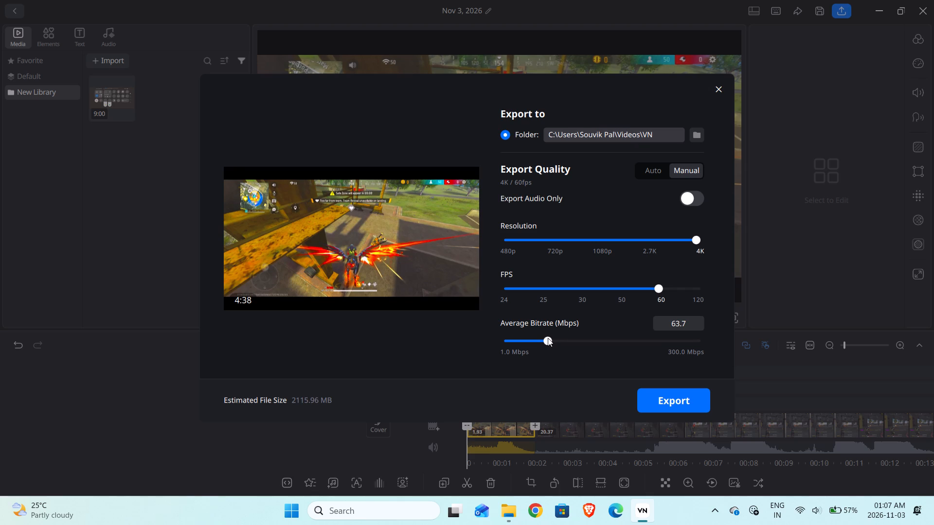
left_click(544, 337)
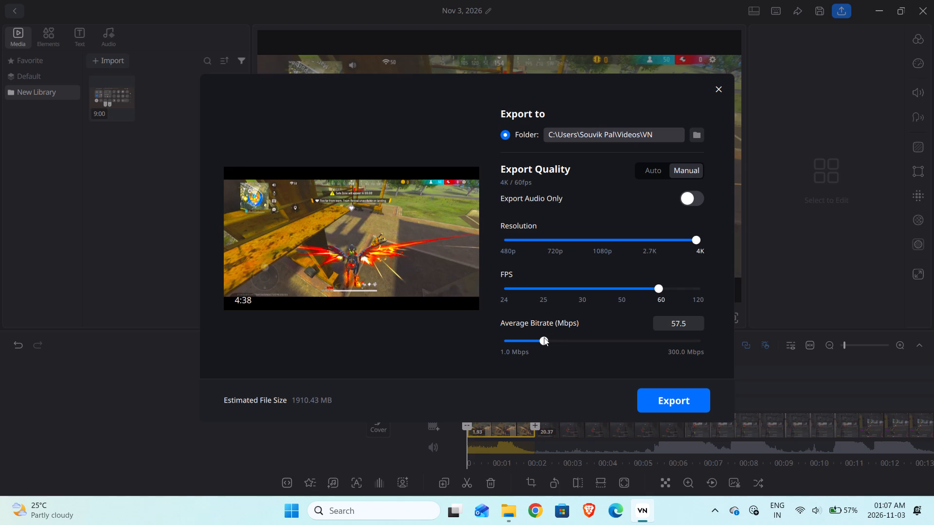
left_click(544, 338)
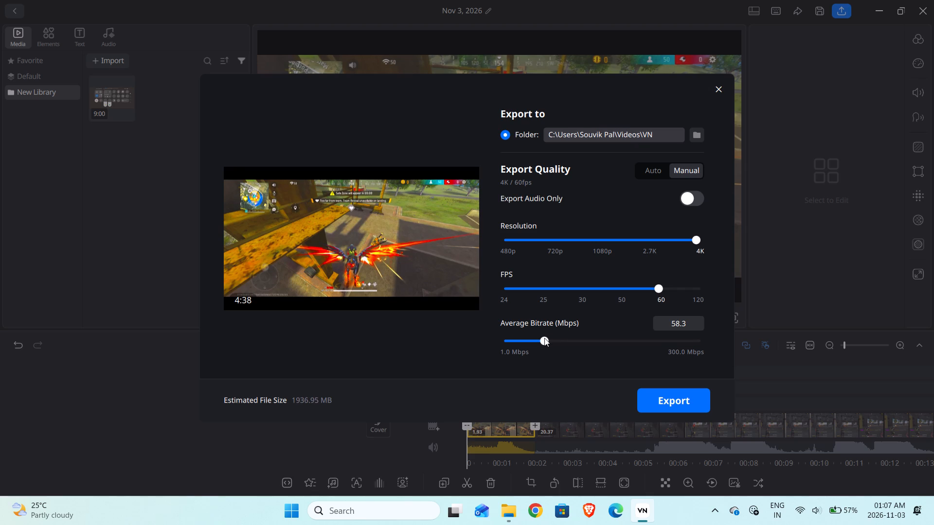
left_click(546, 338)
left_click(672, 404)
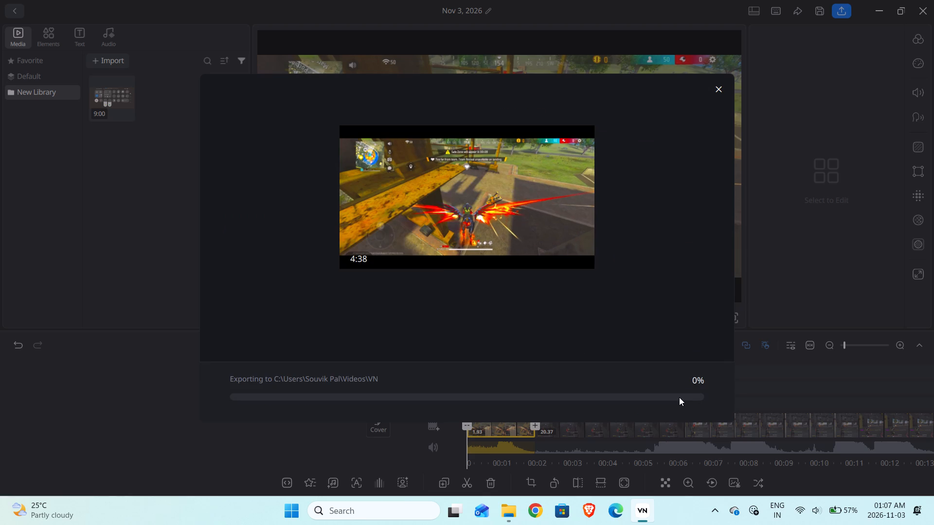
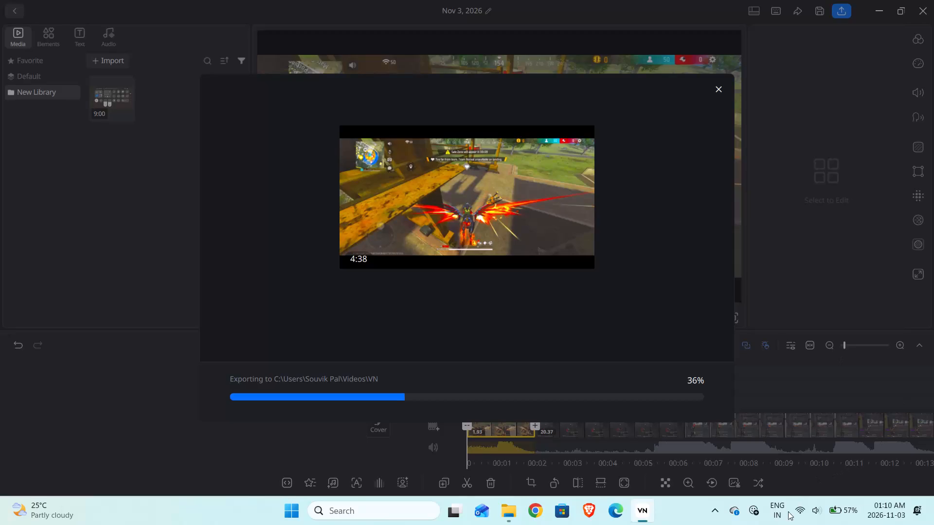
Turn off the computer's Bluetooth while leaving the video export running.
left_click(802, 506)
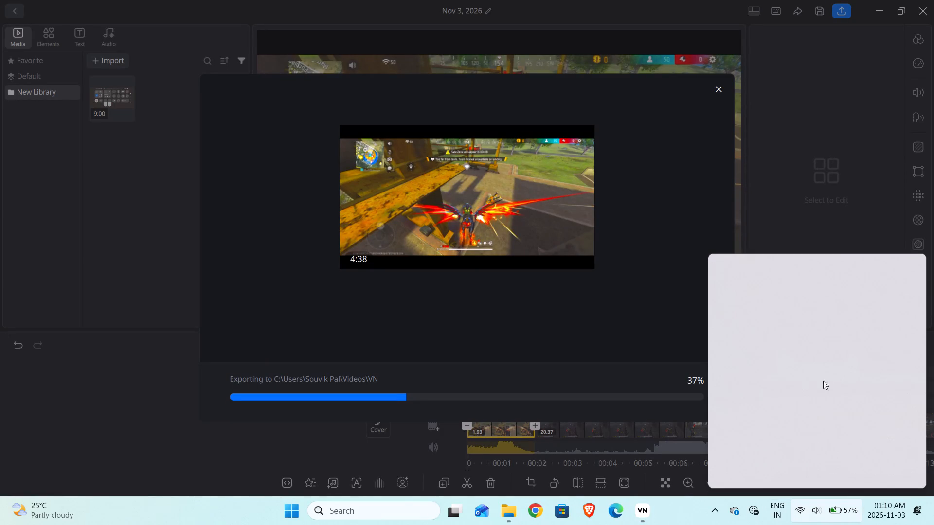
left_click(818, 280)
left_click(854, 194)
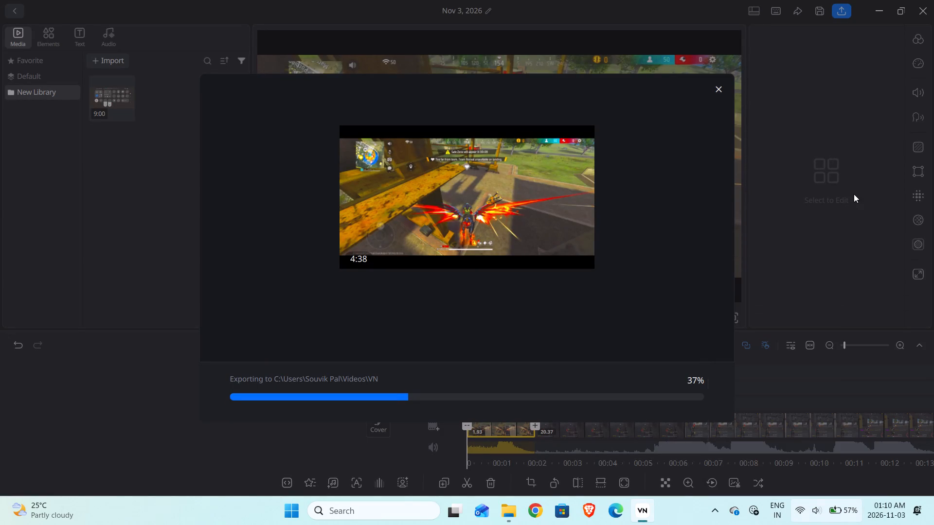
left_click(812, 503)
left_click(794, 522)
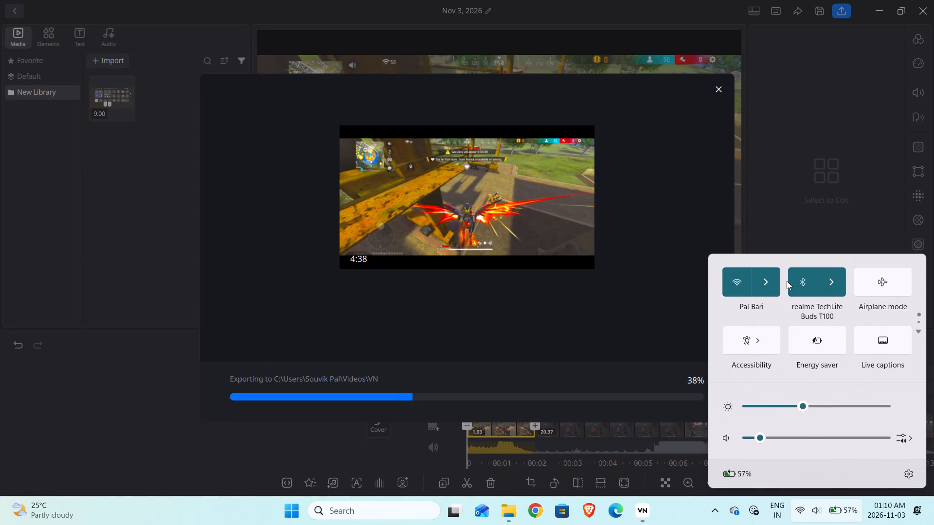
left_click(807, 297)
left_click(808, 278)
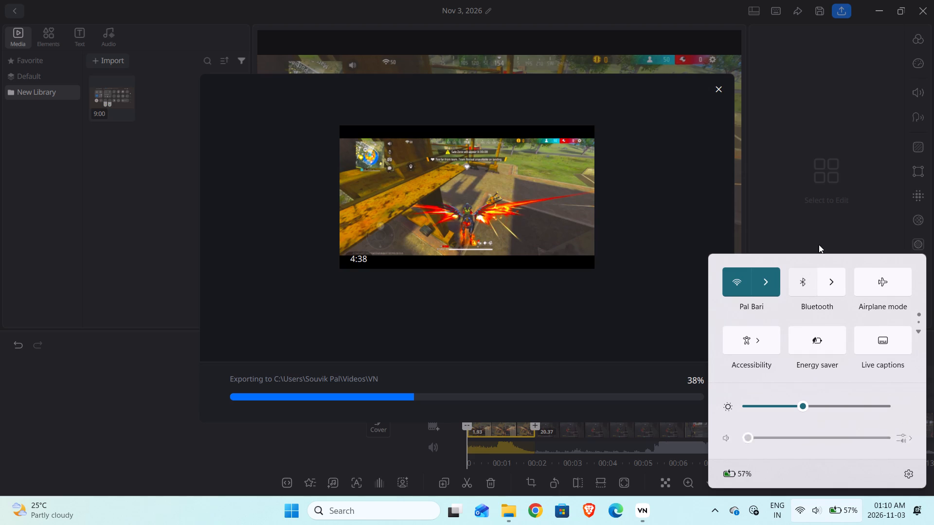
left_click(845, 172)
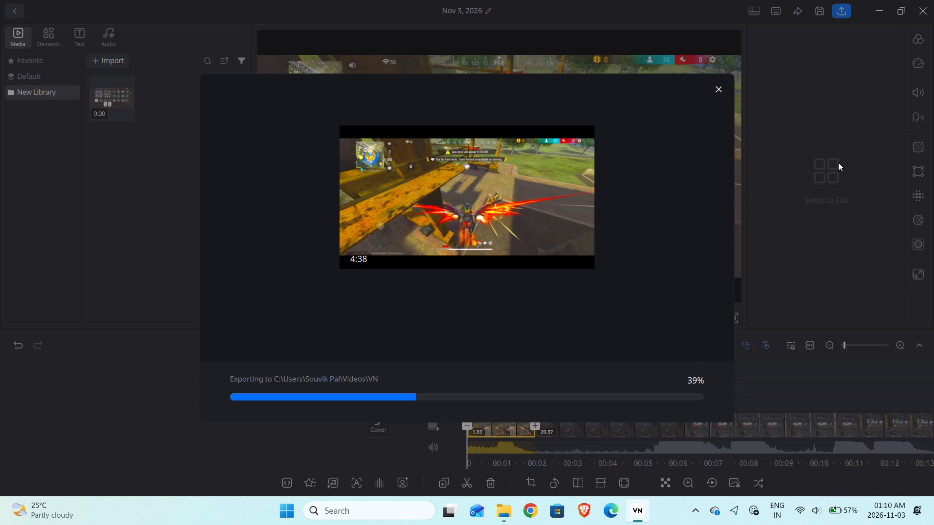
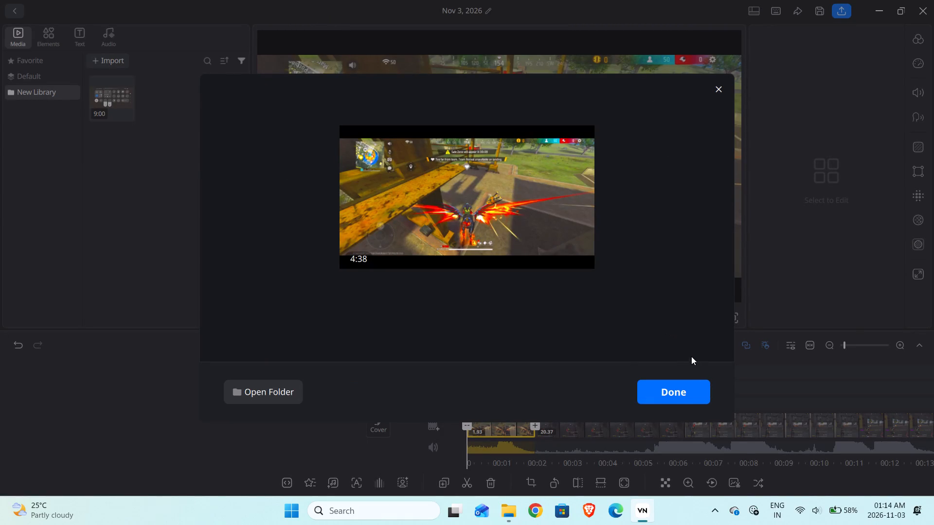
Dismiss the completed 4K export and change the project's aspect ratio to 9:16.
left_click(686, 384)
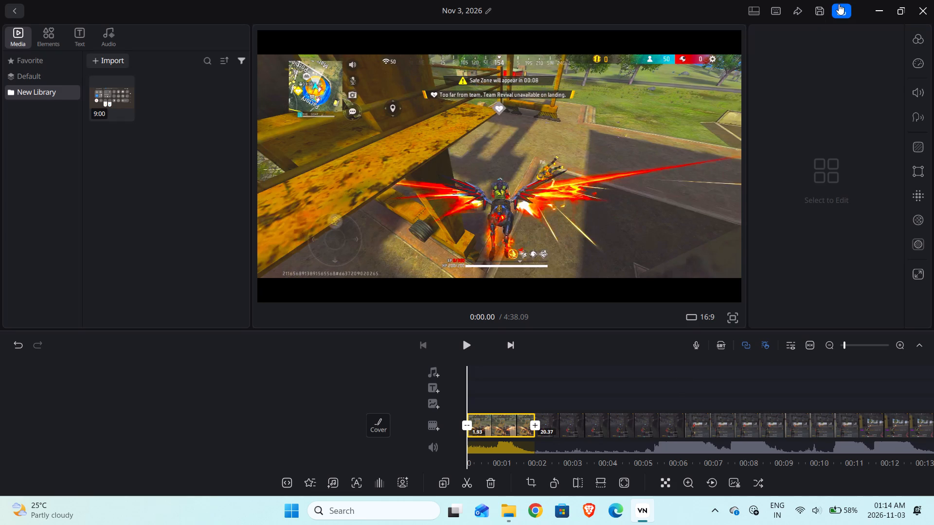
left_click(839, 4)
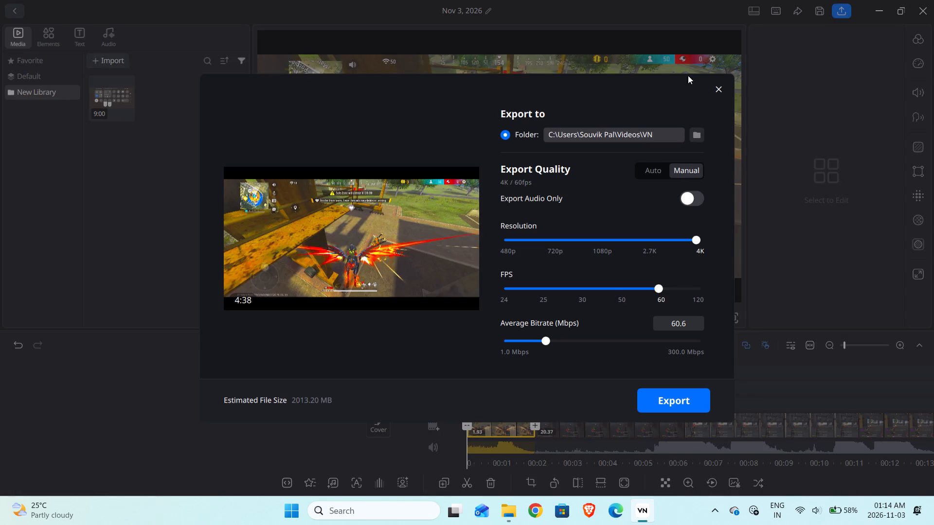
left_click(718, 87)
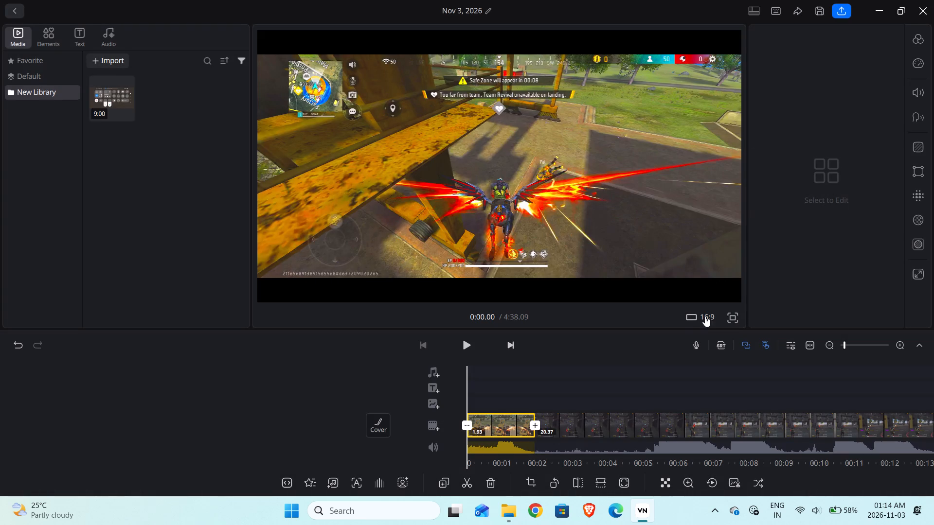
left_click(705, 319)
left_click(273, 286)
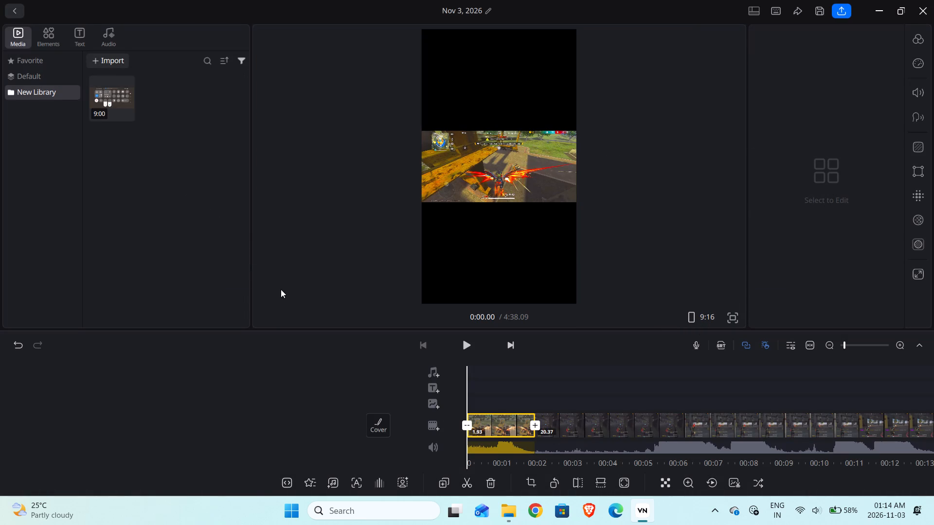
Export the vertical version of the video to the Videos\VN folder at 1080p resolution and 30 fps.
left_click(840, 2)
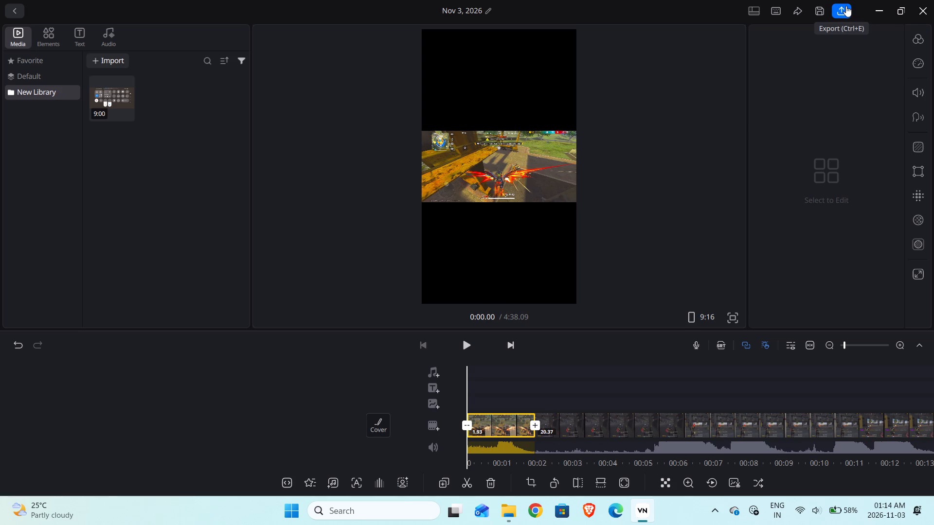
left_click(841, 9)
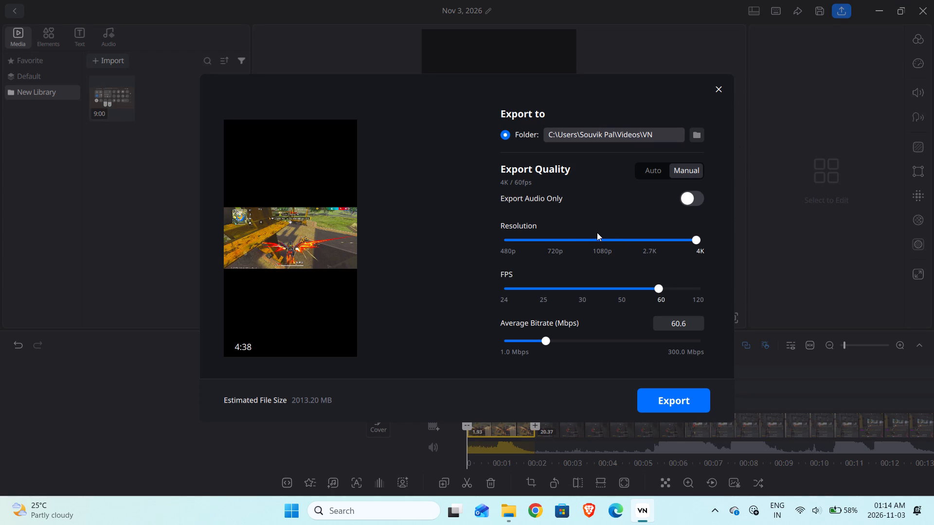
left_click(598, 232)
left_click(598, 241)
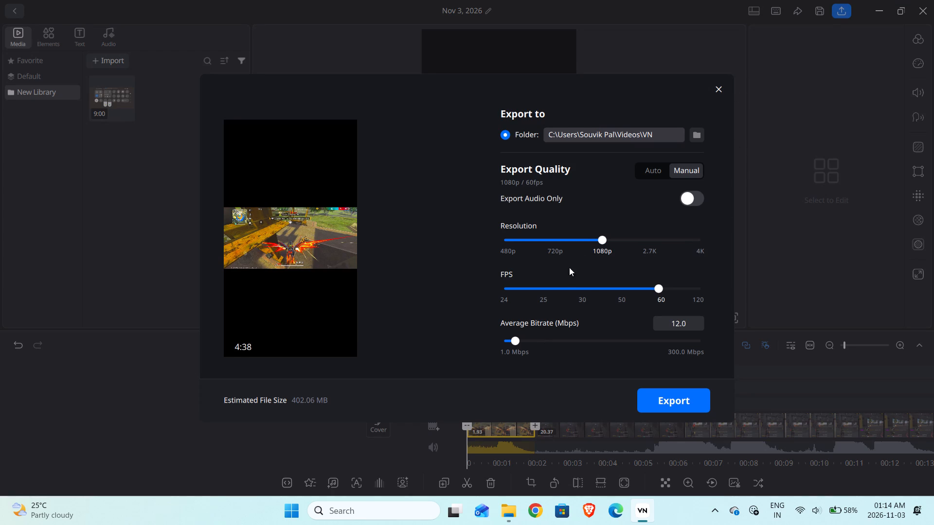
left_click(583, 295)
left_click(585, 284)
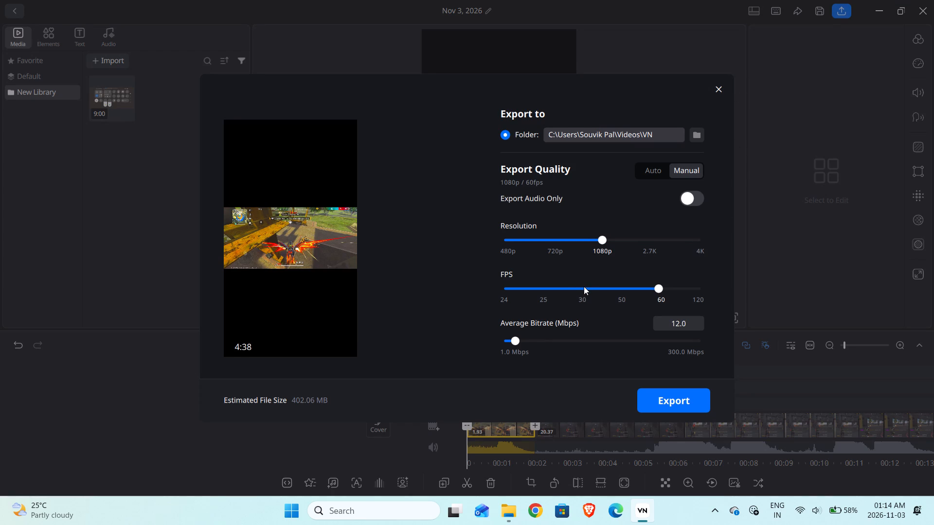
left_click(584, 286)
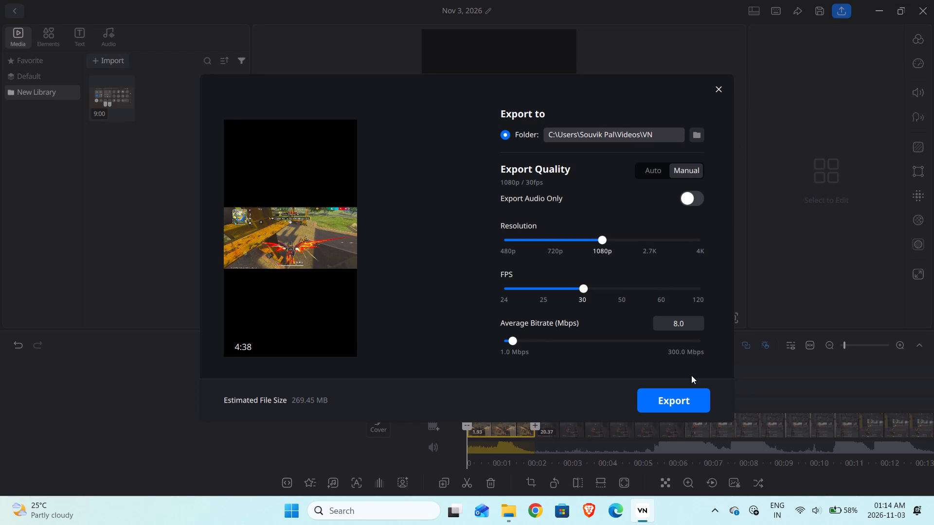
left_click(683, 409)
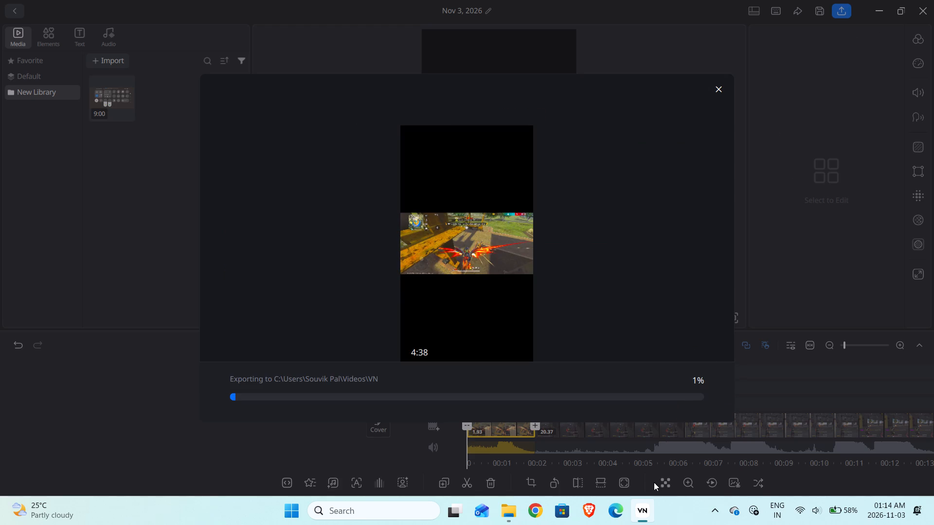
left_click(640, 507)
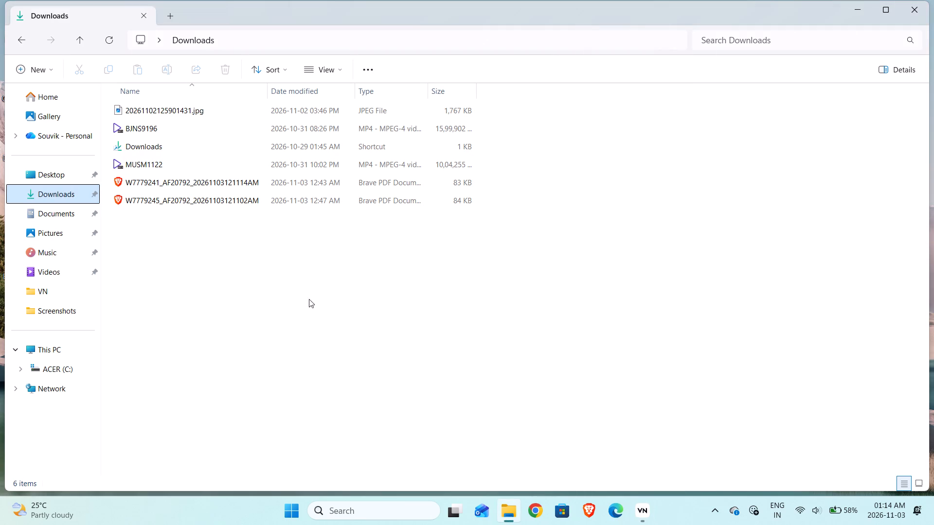
left_click(57, 282)
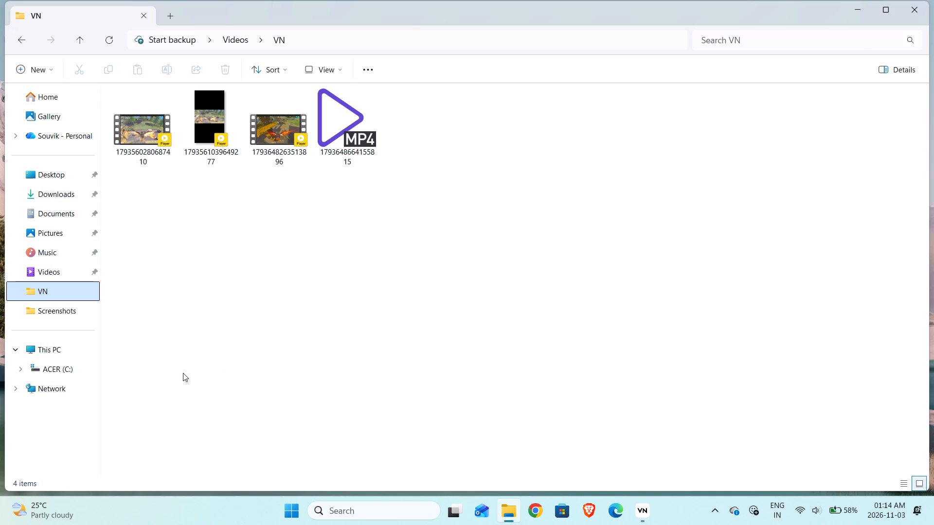
left_click(166, 151)
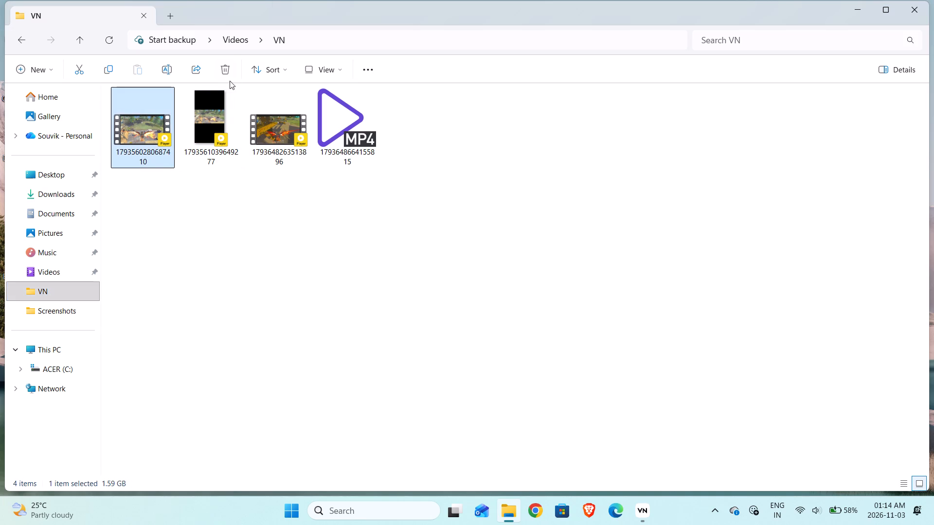
left_click(227, 71)
left_click(157, 110)
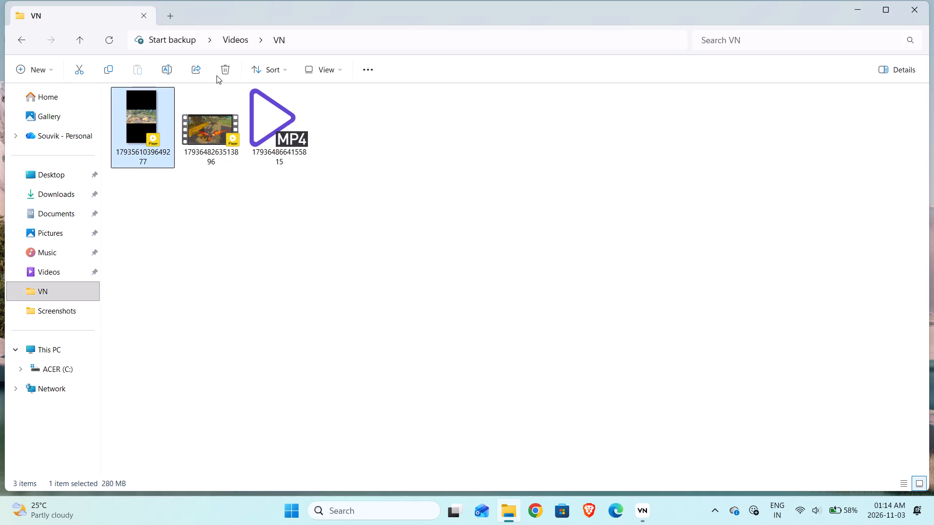
left_click(231, 69)
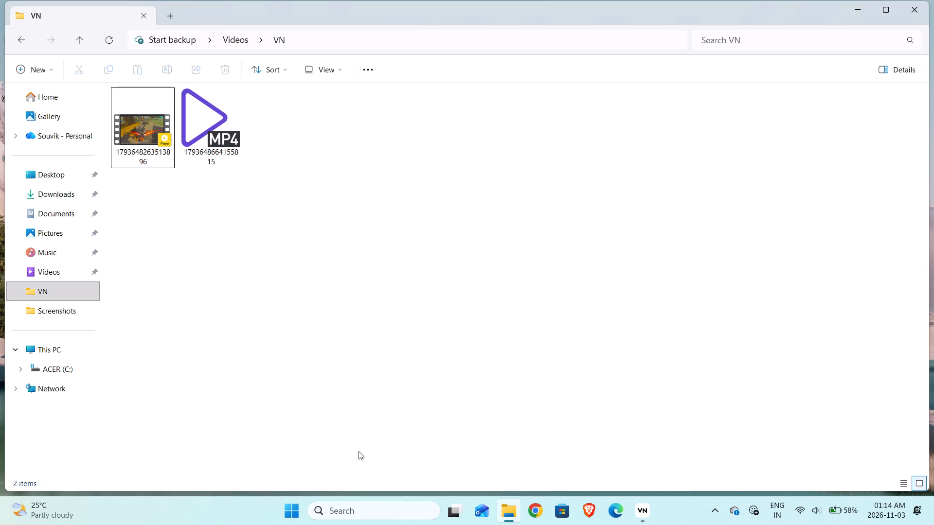